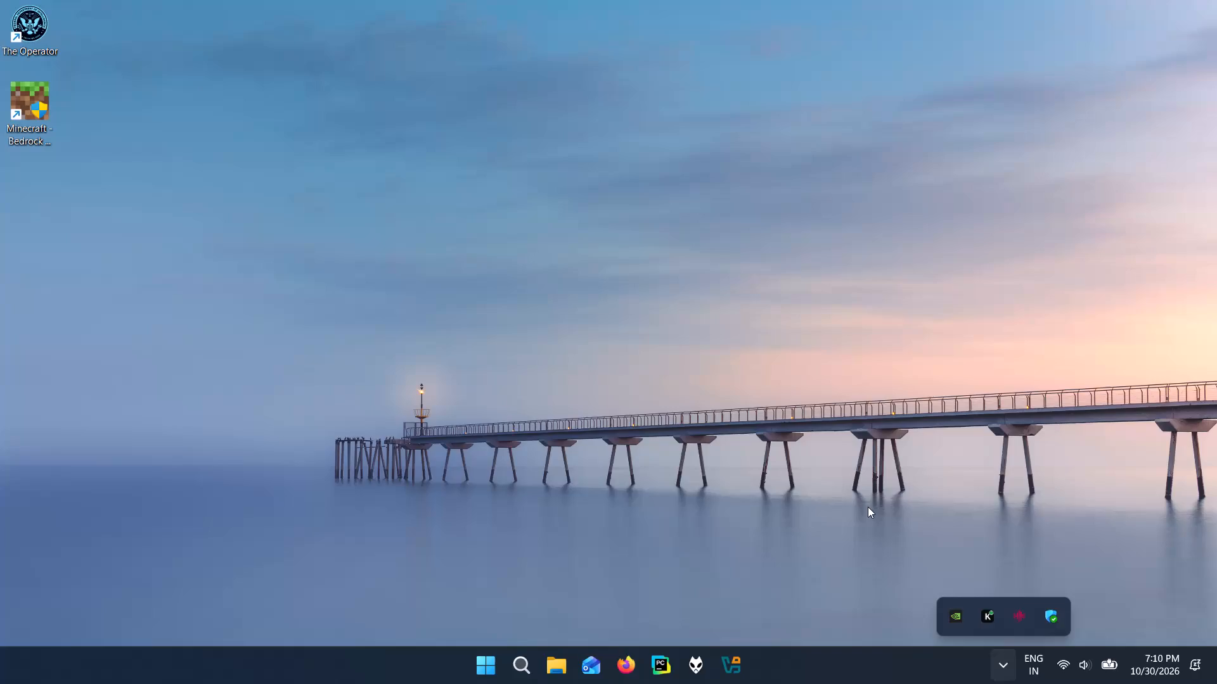
# Open Firefox, search the web for canva, open the Canva India site and go to its projects page.
pyautogui.click(868, 507)
pyautogui.click(632, 668)
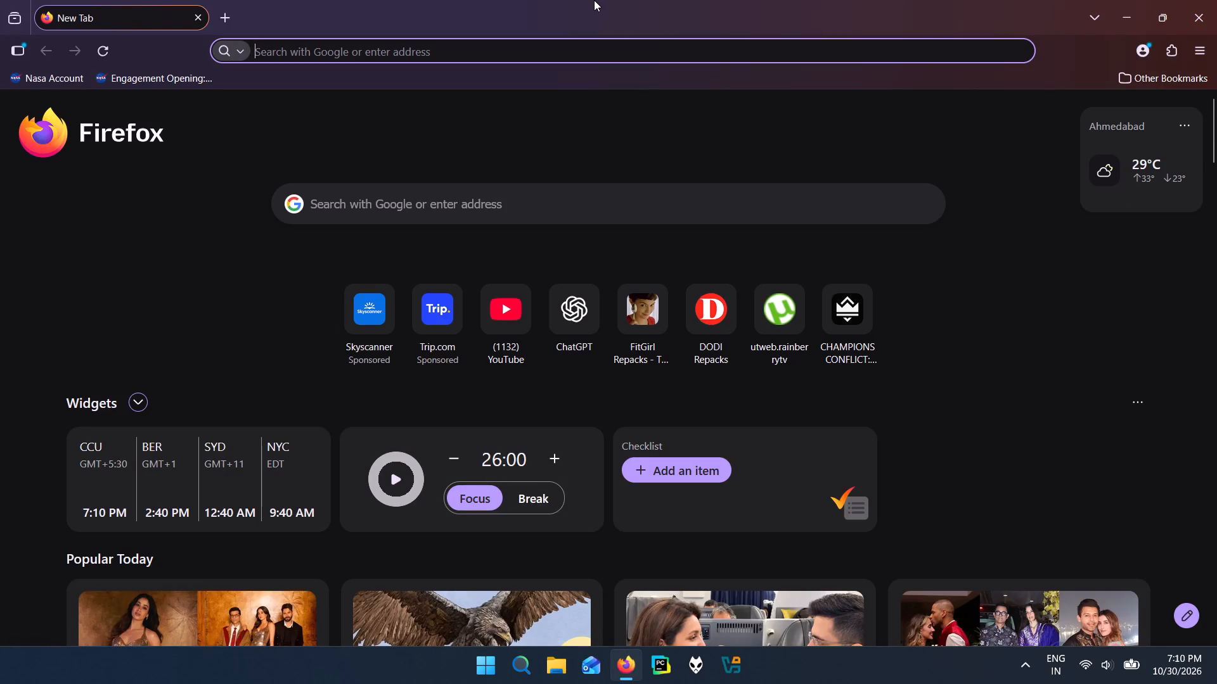
pyautogui.press('c')
pyautogui.press('BackSpace')
pyautogui.write('anva')
pyautogui.press('Return')
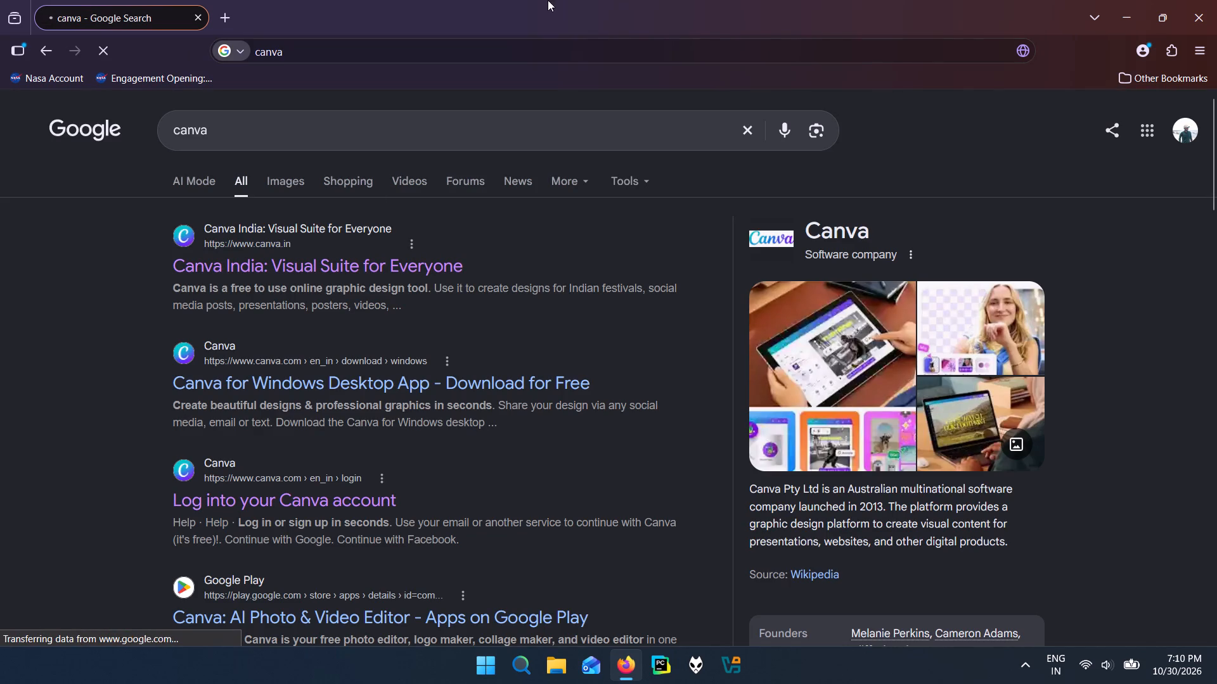
pyautogui.click(278, 253)
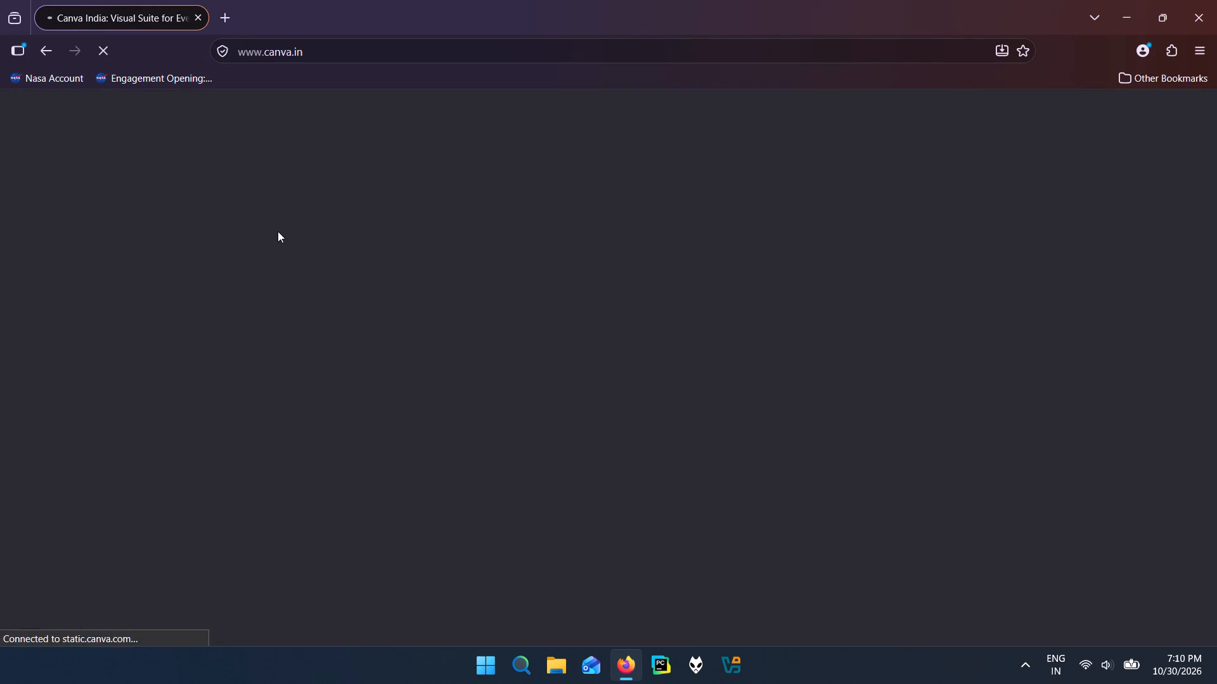
pyautogui.click(633, 367)
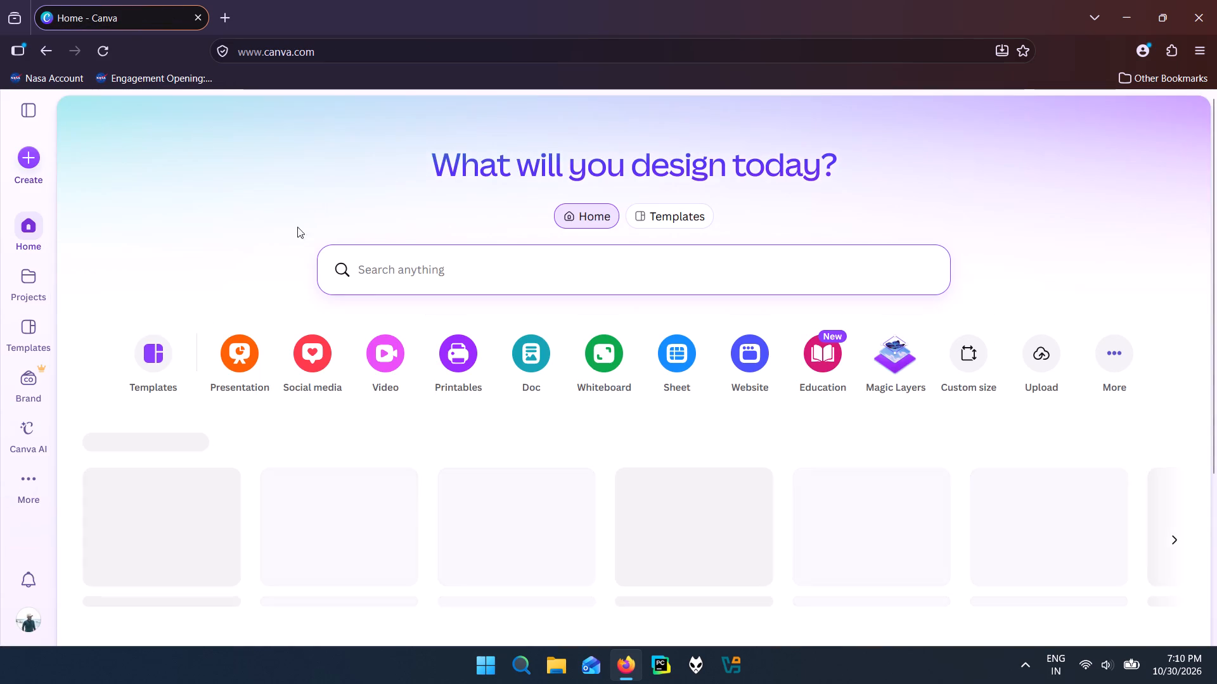
pyautogui.click(22, 294)
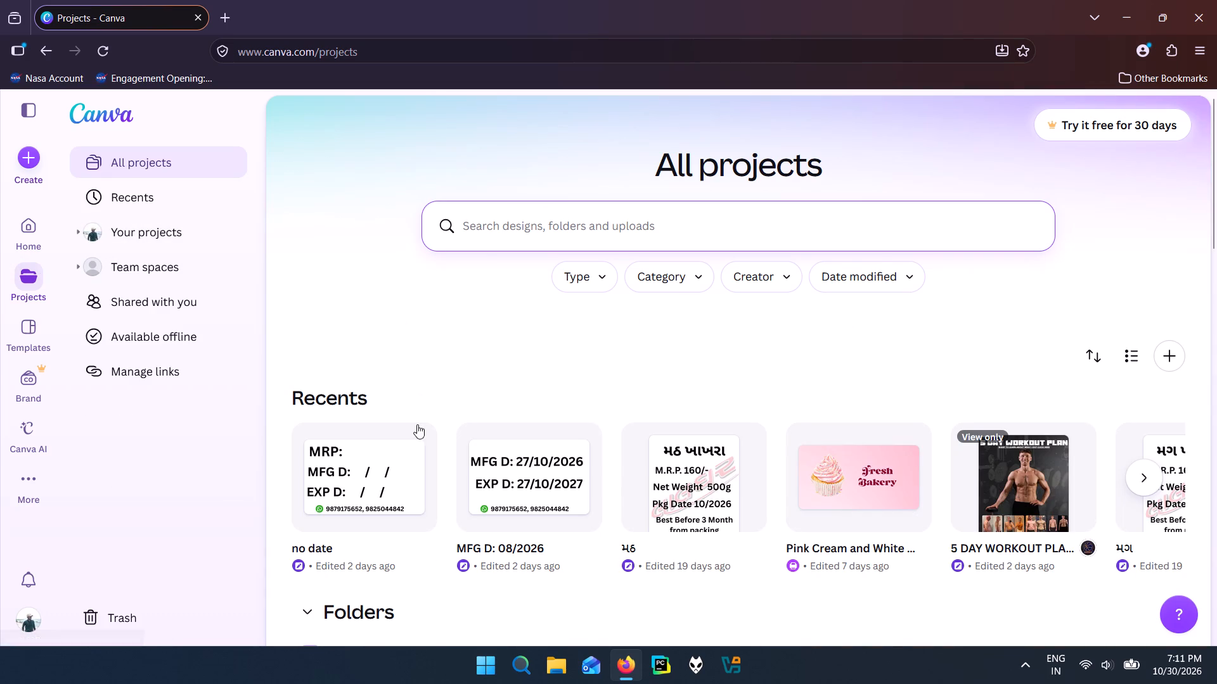
# Open the મઠ label design from the recent projects, set its Pkg Date to 11/2026 and save it.
pyautogui.scroll(-1, 663, 471)
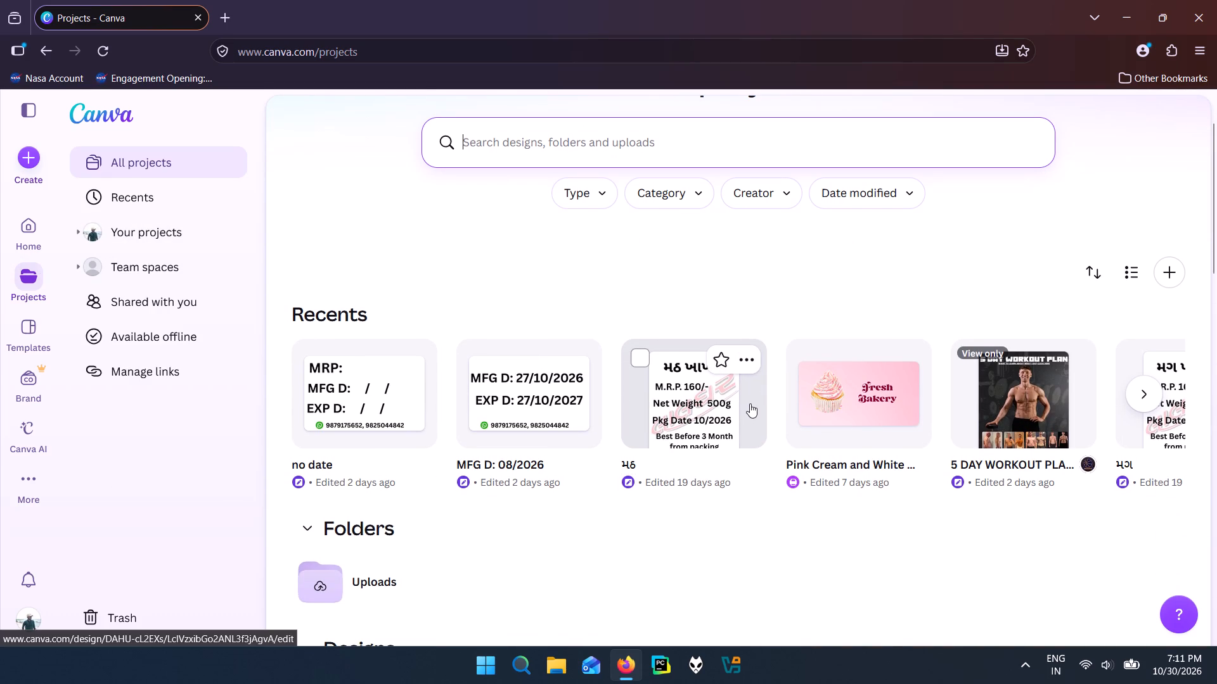
pyautogui.click(704, 403)
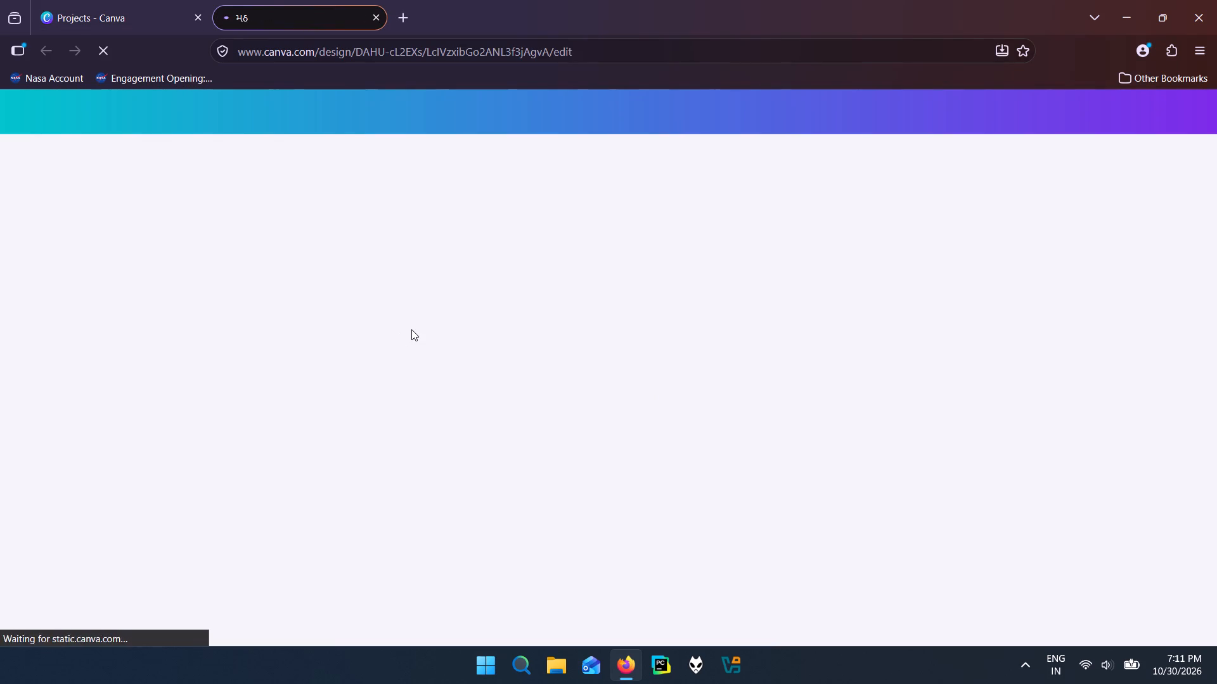
pyautogui.click(656, 423)
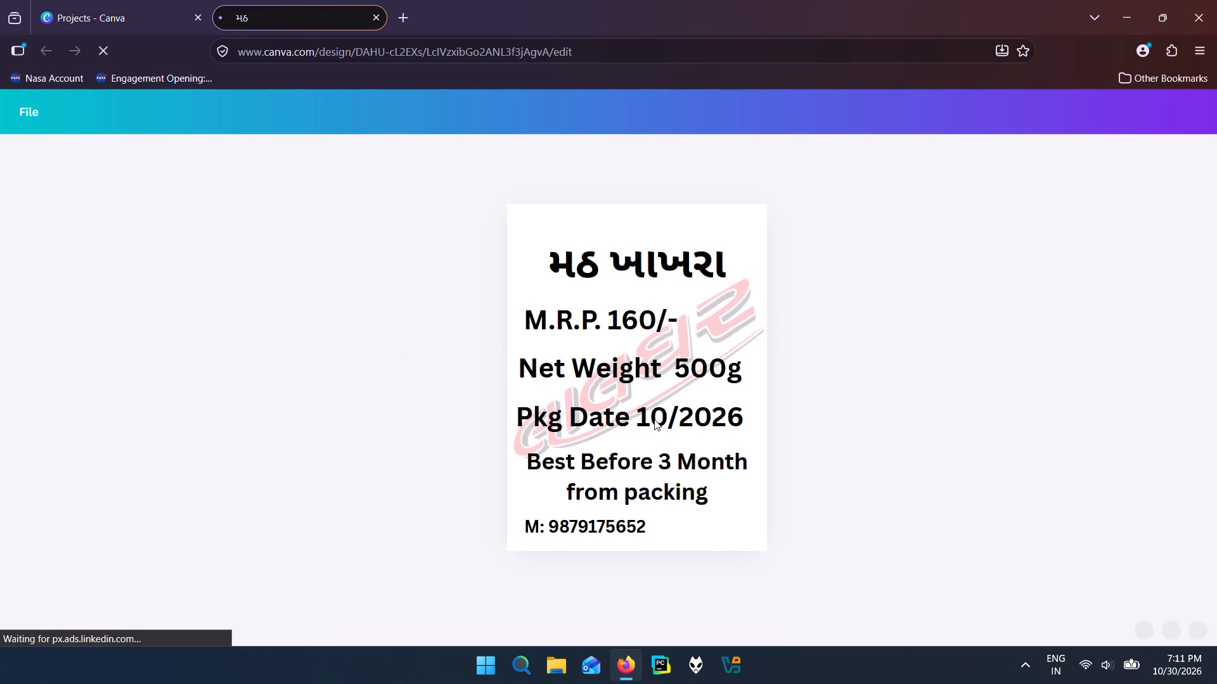
pyautogui.doubleClick(654, 419)
pyautogui.click(654, 419)
pyautogui.click(654, 419)
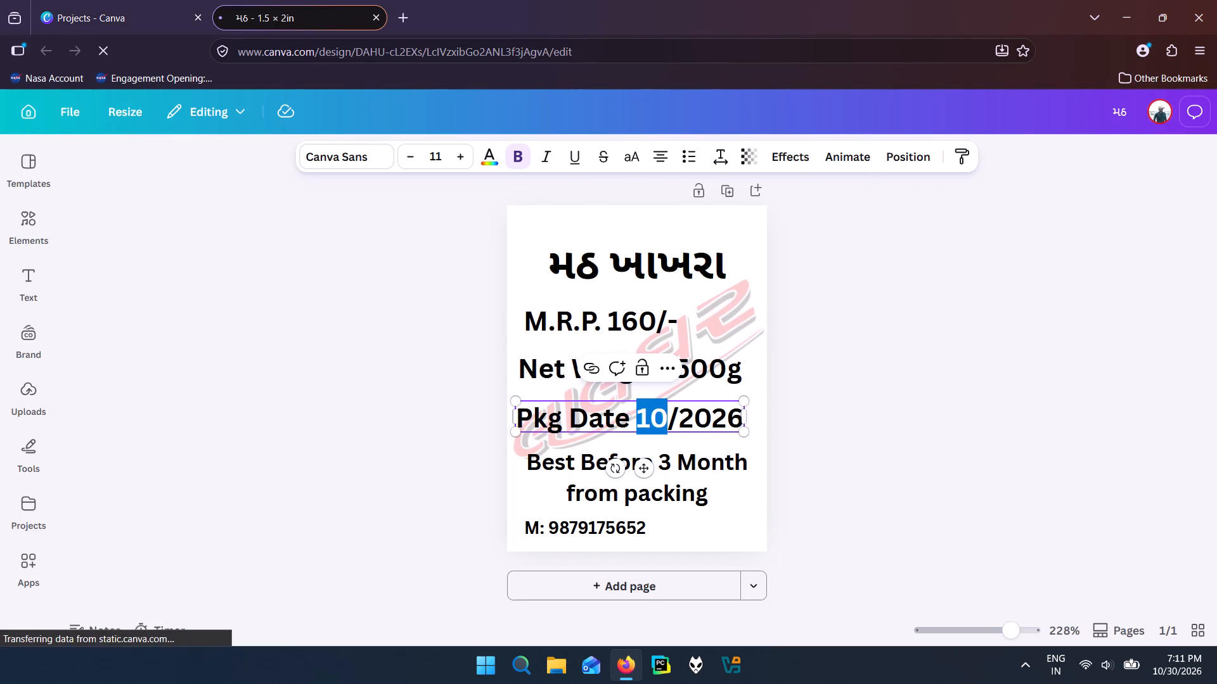
pyautogui.click(664, 417)
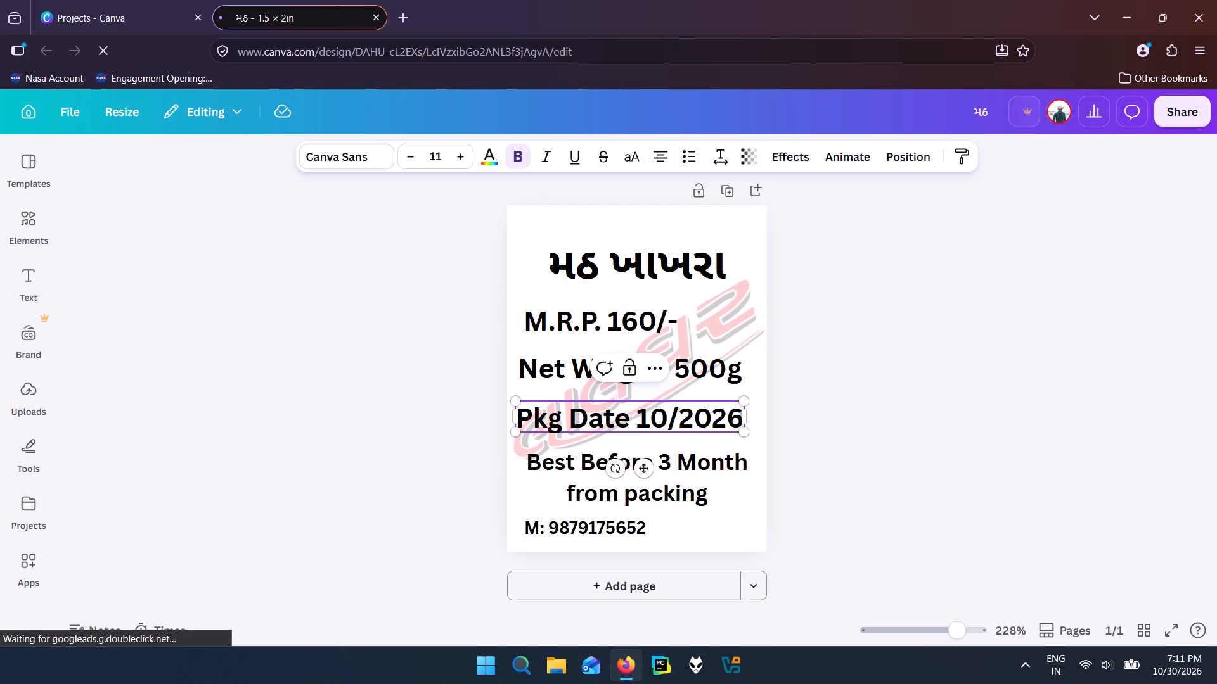
pyautogui.press('BackSpace')
pyautogui.press('1')
pyautogui.hotkey('ctrl', 's')
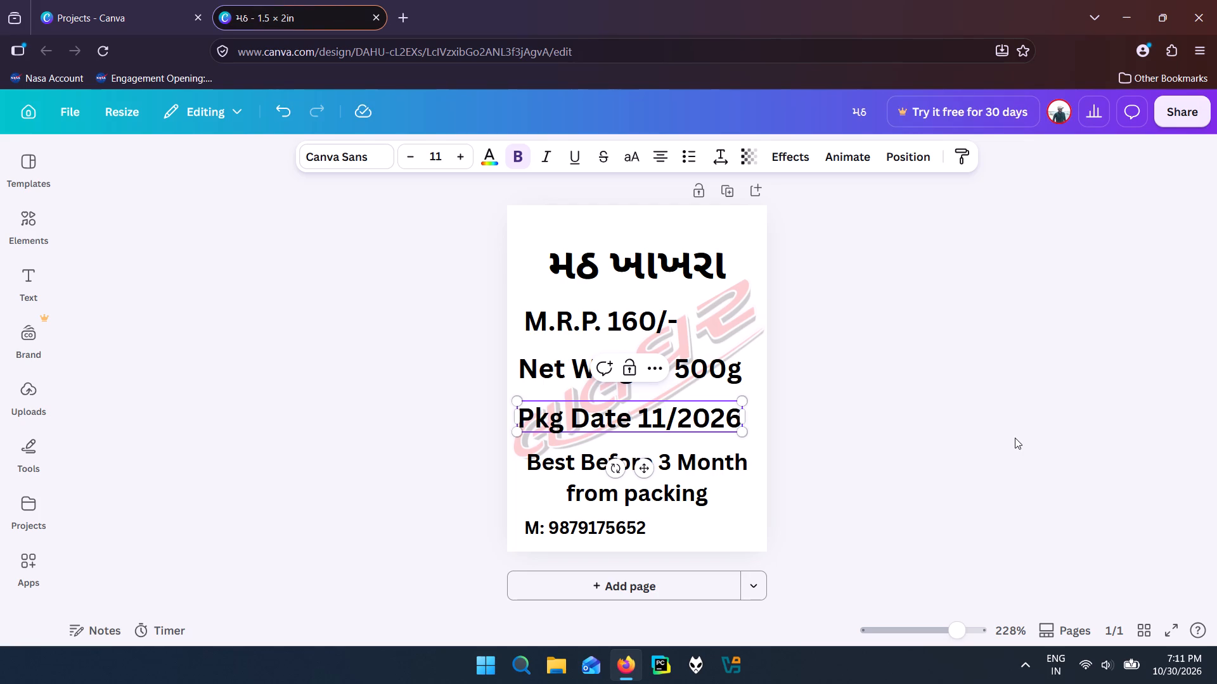
# Download the મઠ label as a PNG, replacing the existing મઠ file in Downloads > labels, and close the design.
pyautogui.click(1186, 122)
pyautogui.click(939, 478)
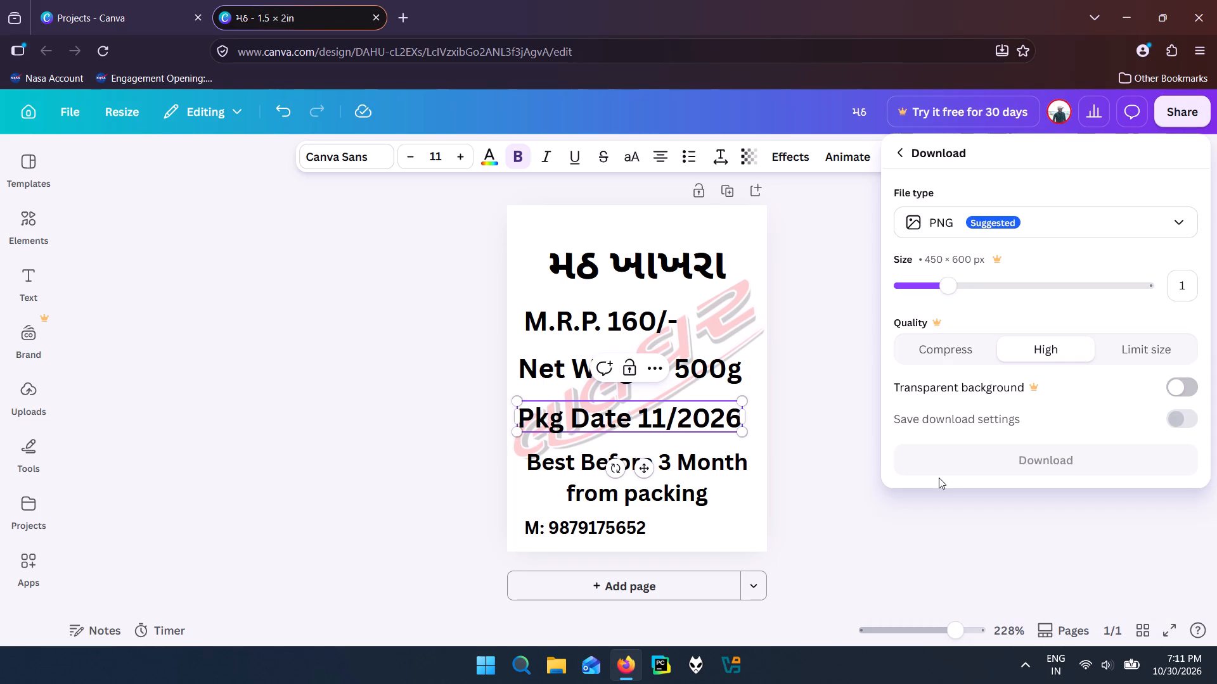
pyautogui.click(1014, 461)
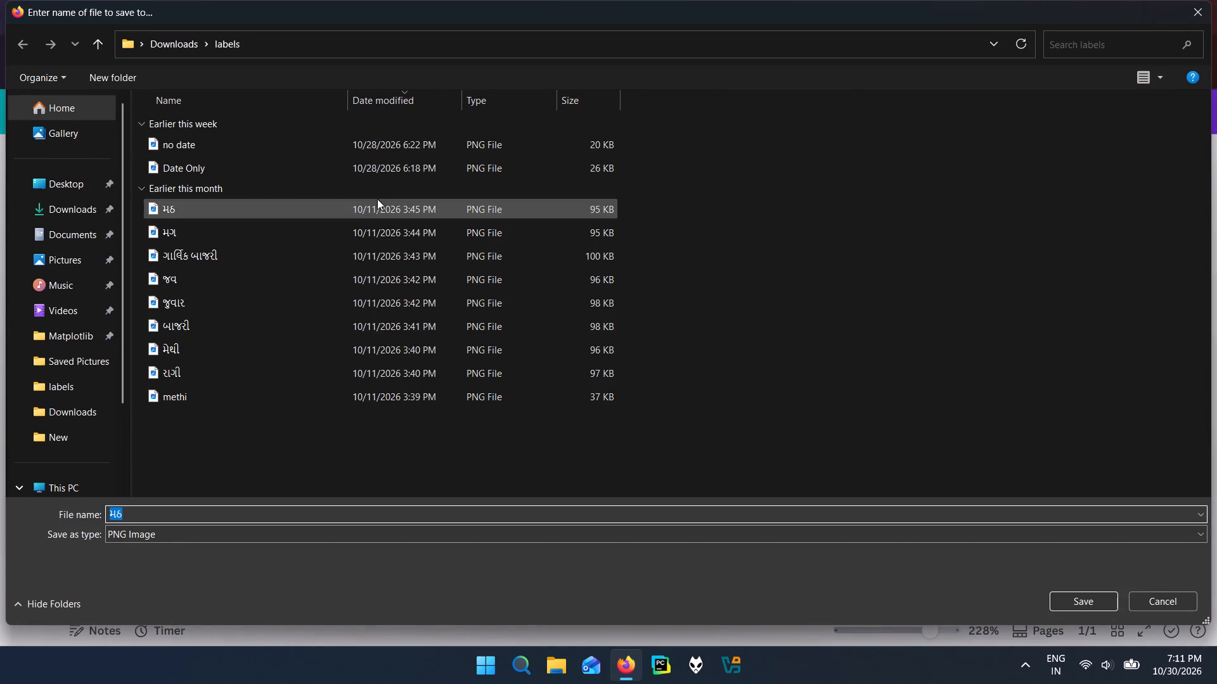
pyautogui.click(72, 205)
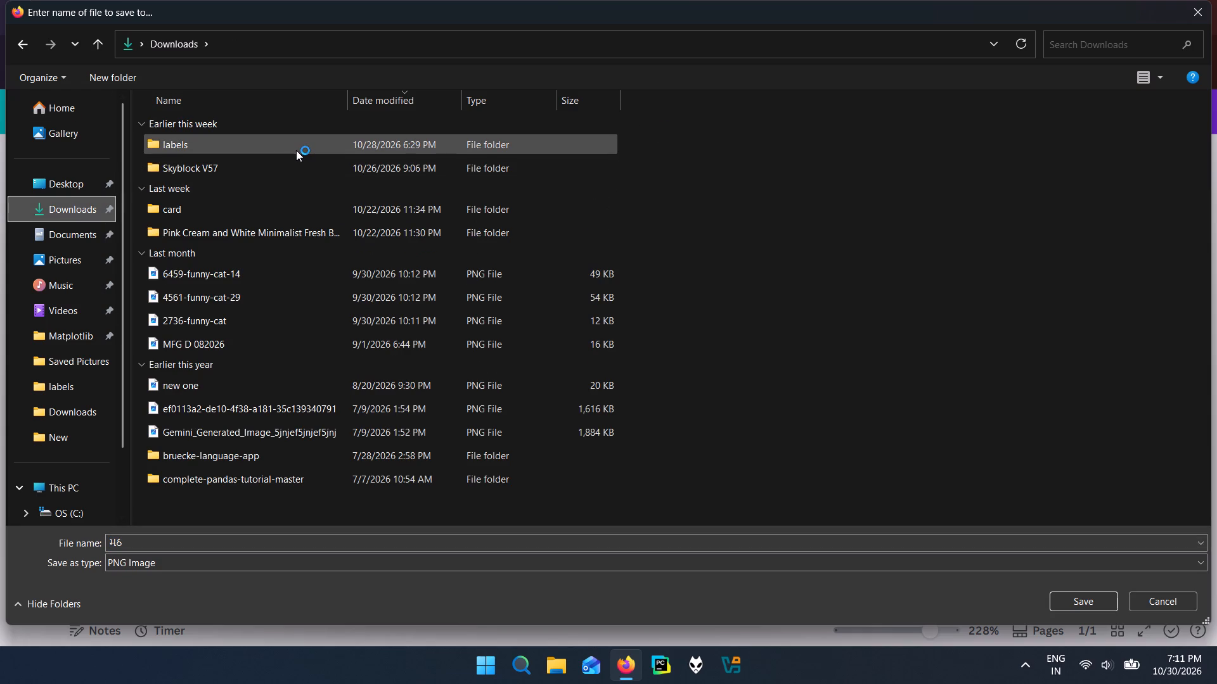
pyautogui.doubleClick(296, 150)
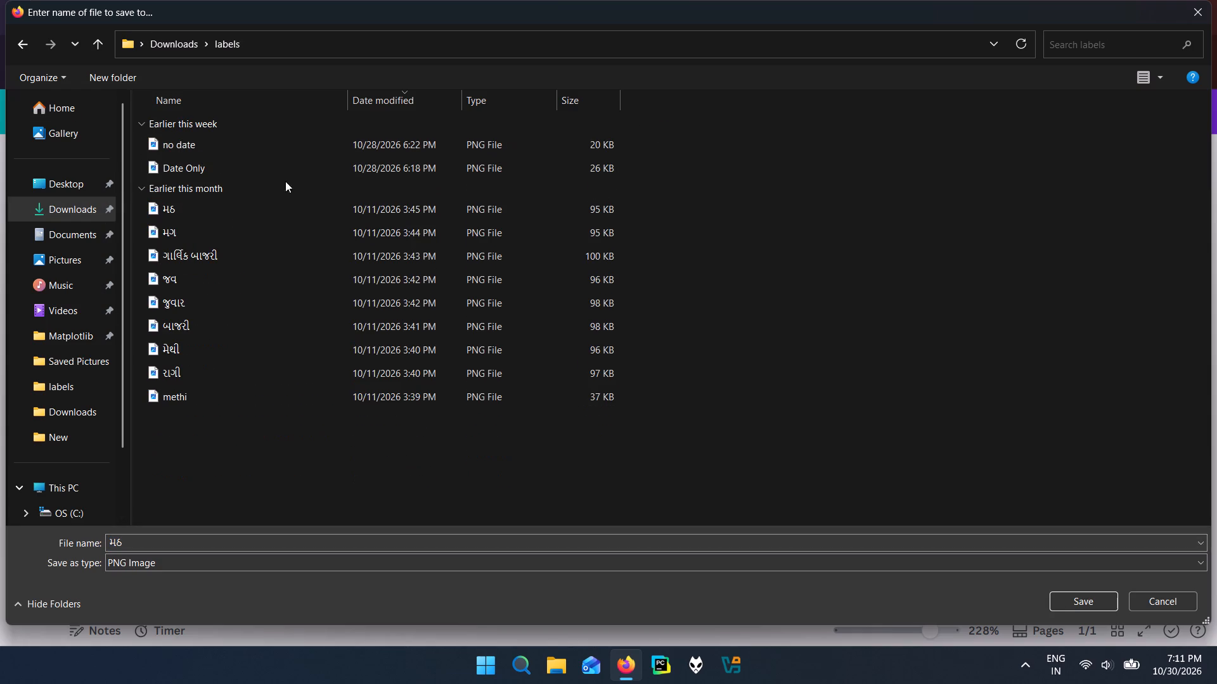
pyautogui.moveTo(440, 8); pyautogui.dragTo(462, 395)
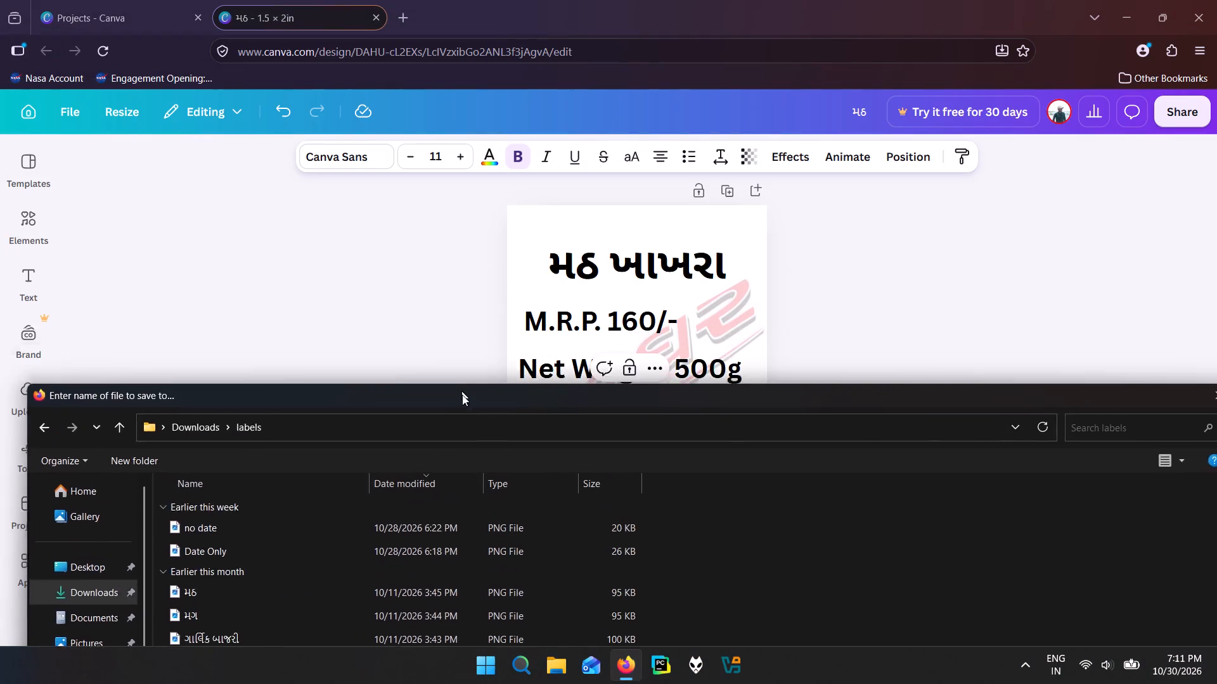
pyautogui.moveTo(462, 395); pyautogui.dragTo(449, 82)
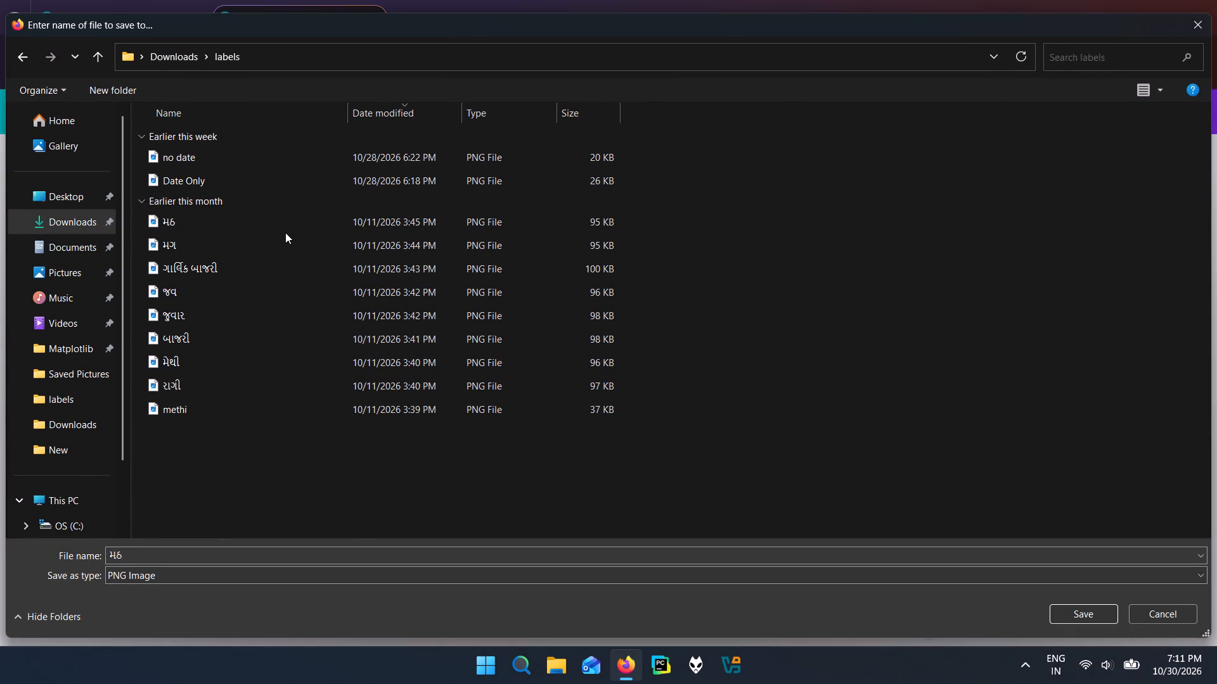
pyautogui.click(278, 227)
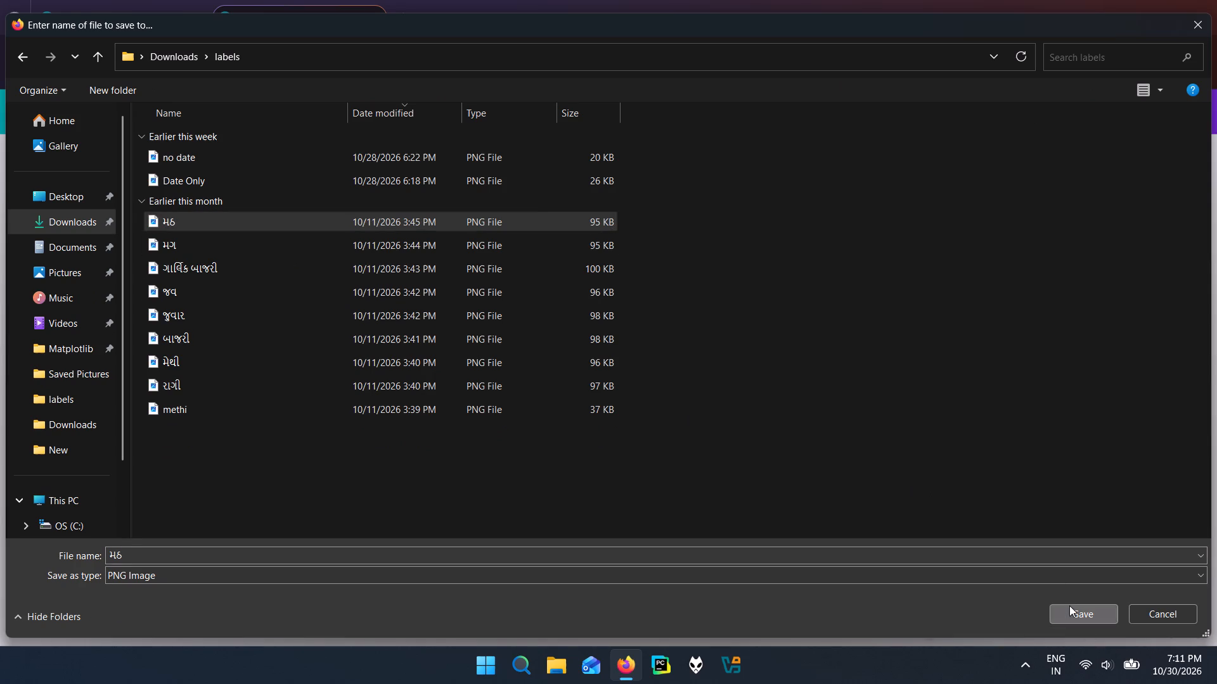
pyautogui.click(1069, 605)
pyautogui.click(641, 325)
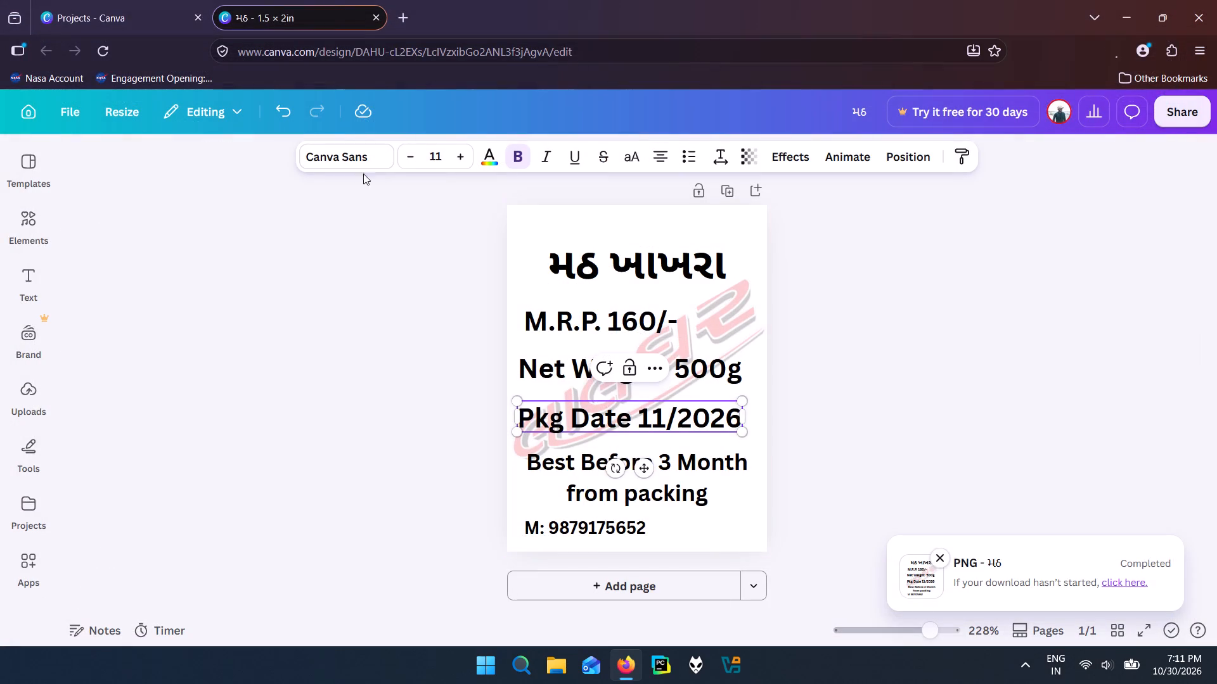
pyautogui.click(91, 7)
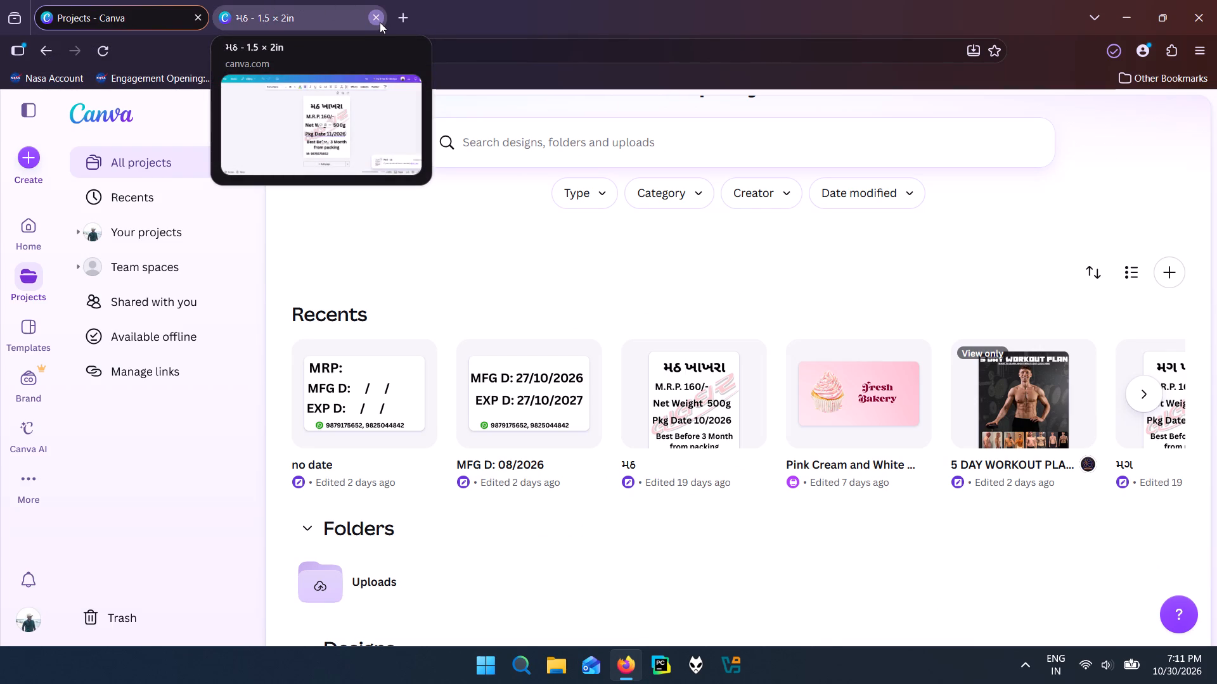
pyautogui.click(286, 11)
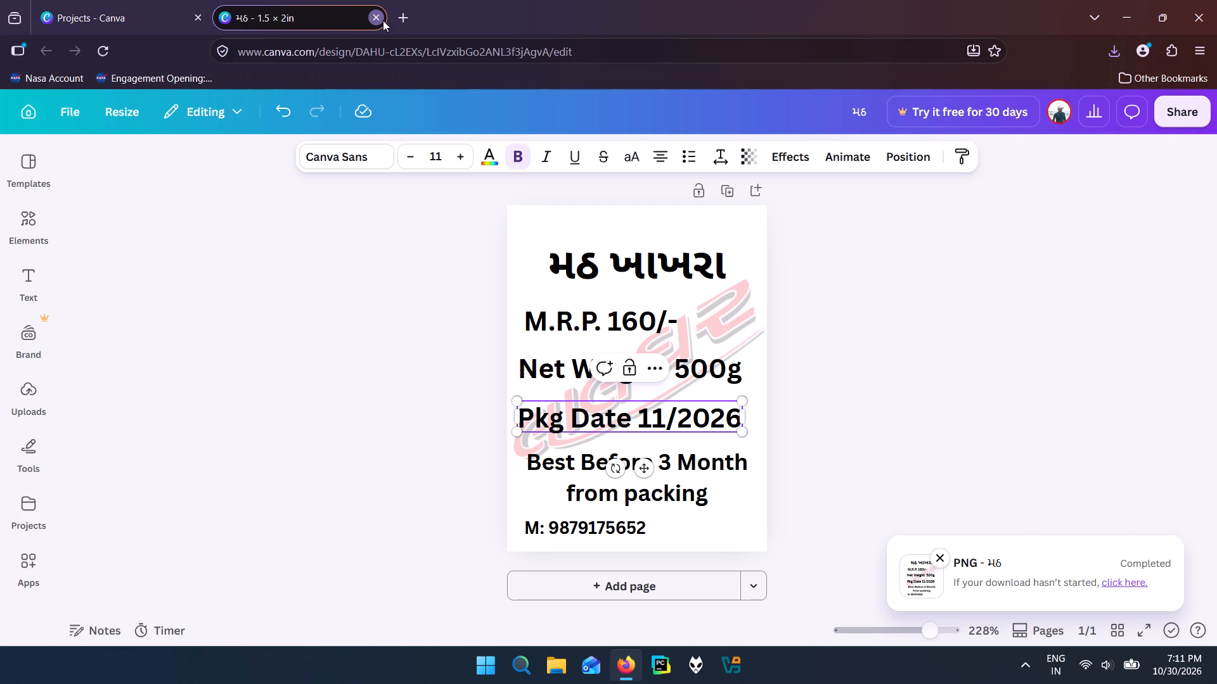
pyautogui.click(383, 20)
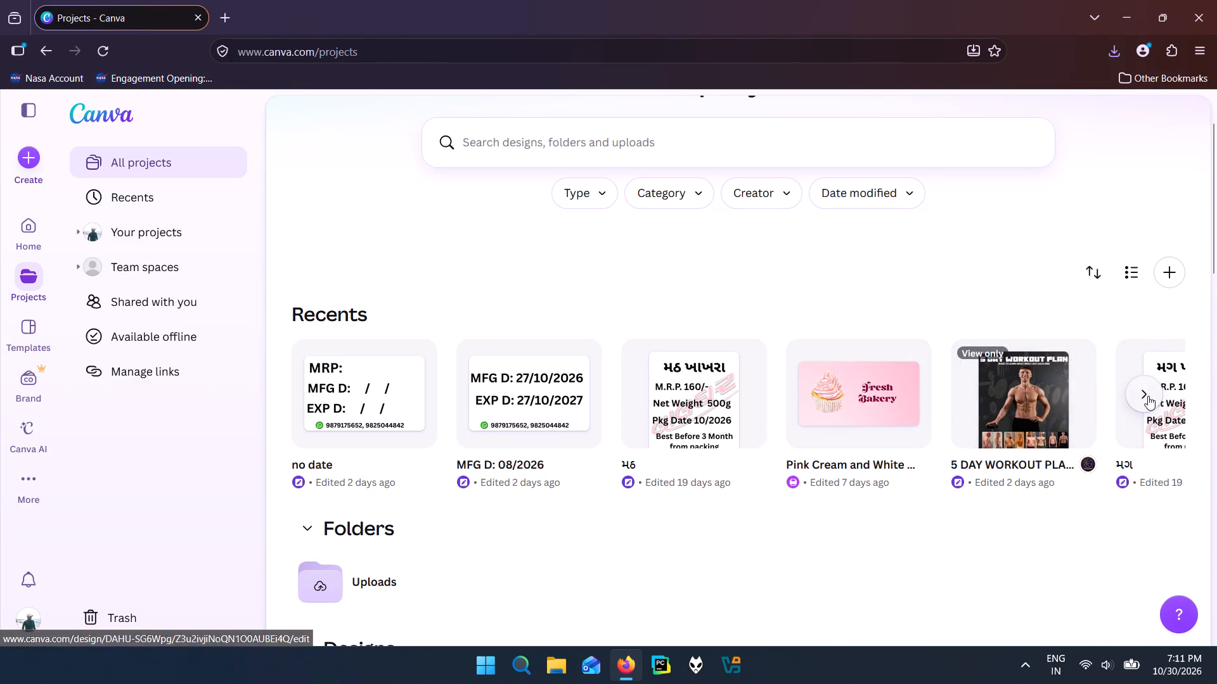
# Open the મગ label design from the recent projects and set its Pkg Date to 11/2026.
pyautogui.click(1148, 396)
pyautogui.click(392, 408)
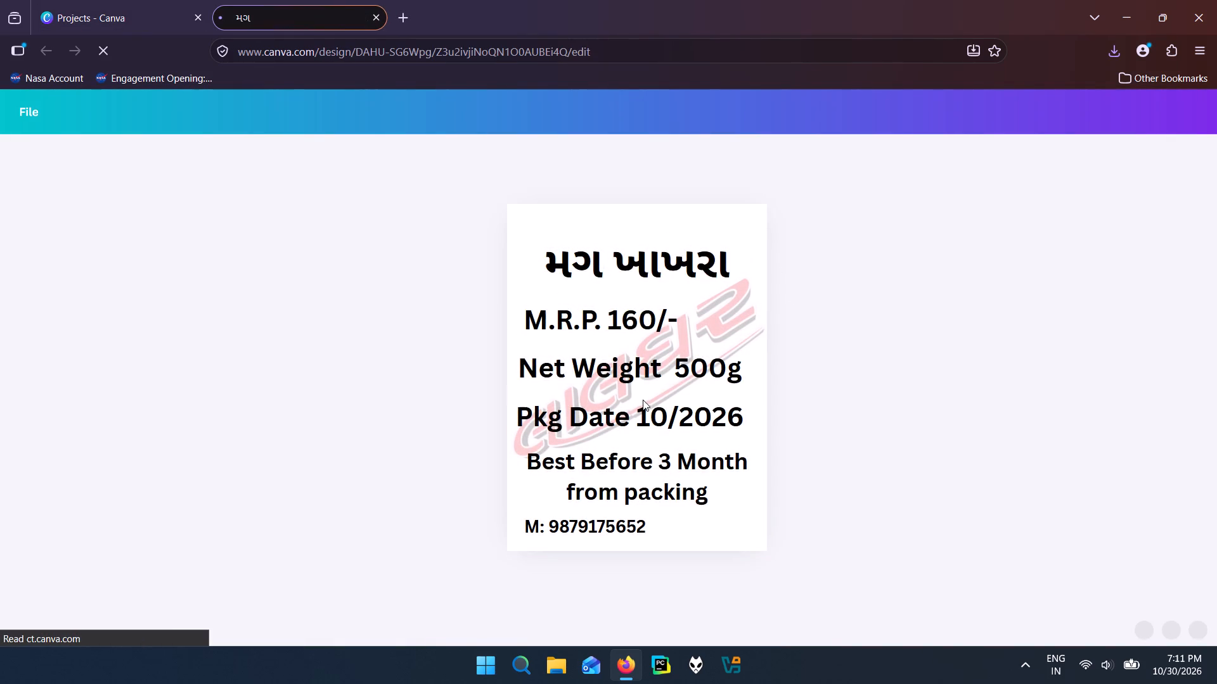
pyautogui.click(657, 408)
pyautogui.doubleClick(660, 411)
pyautogui.click(660, 411)
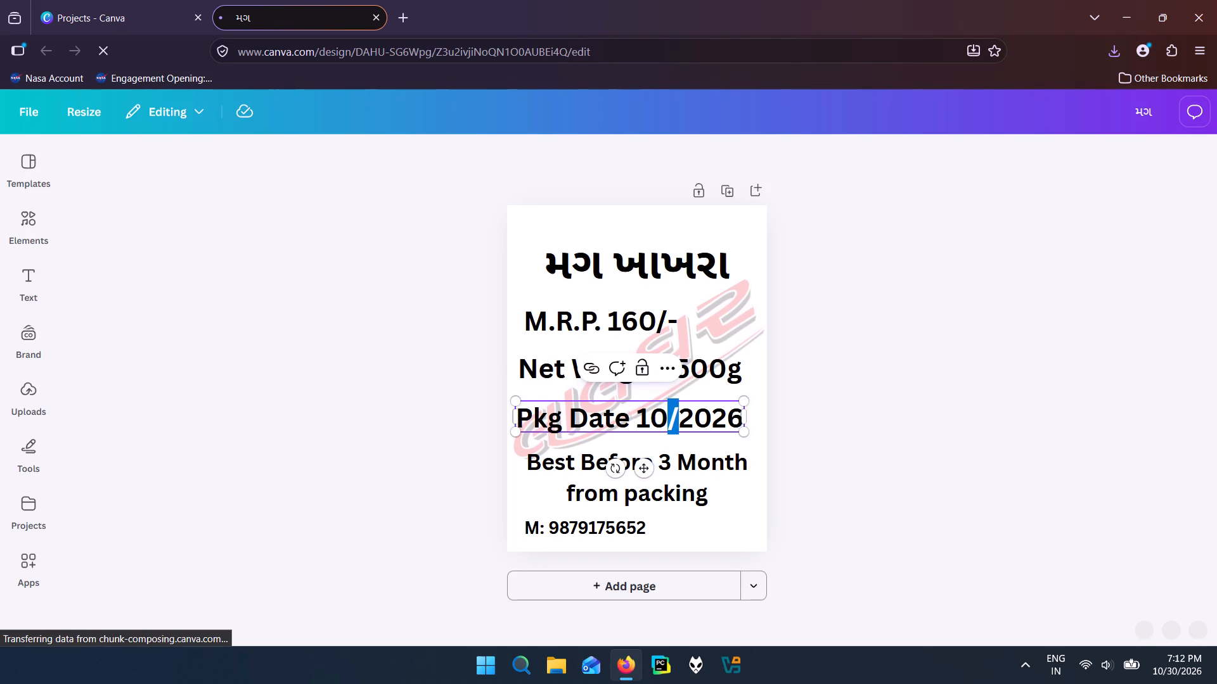
pyautogui.press('BackSpace')
pyautogui.press('1')
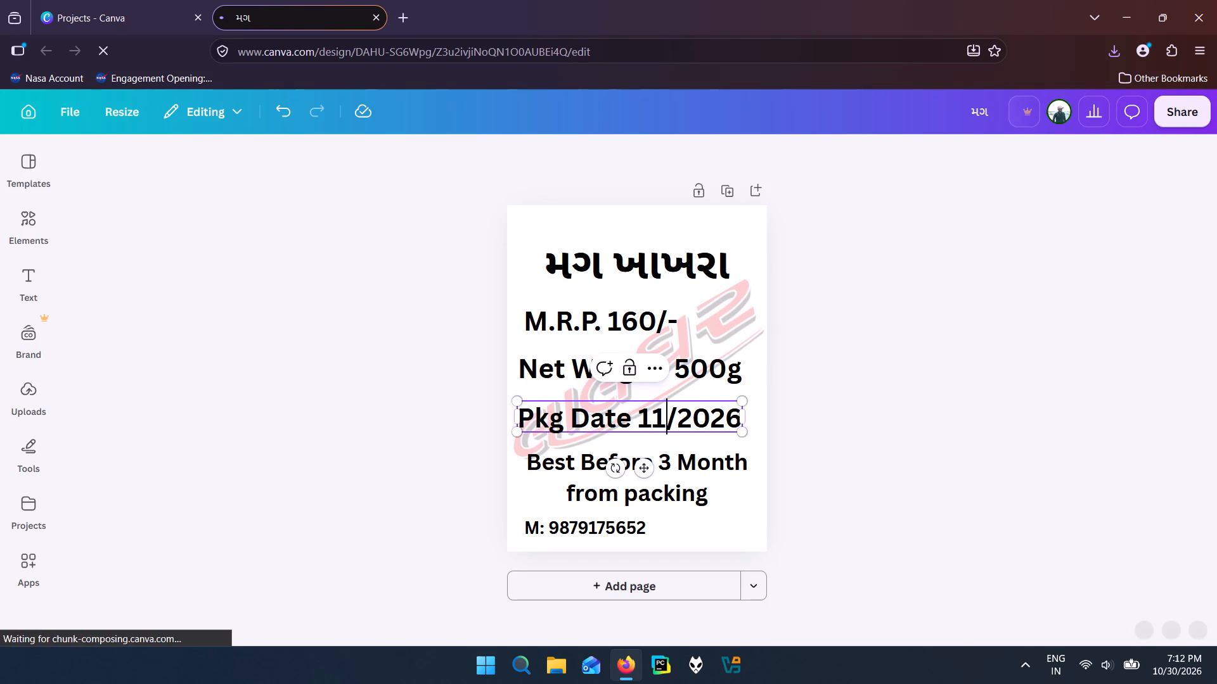
# Download the મગ label as a PNG, replacing the existing મગ file in the labels folder, and close the design.
pyautogui.click(1181, 123)
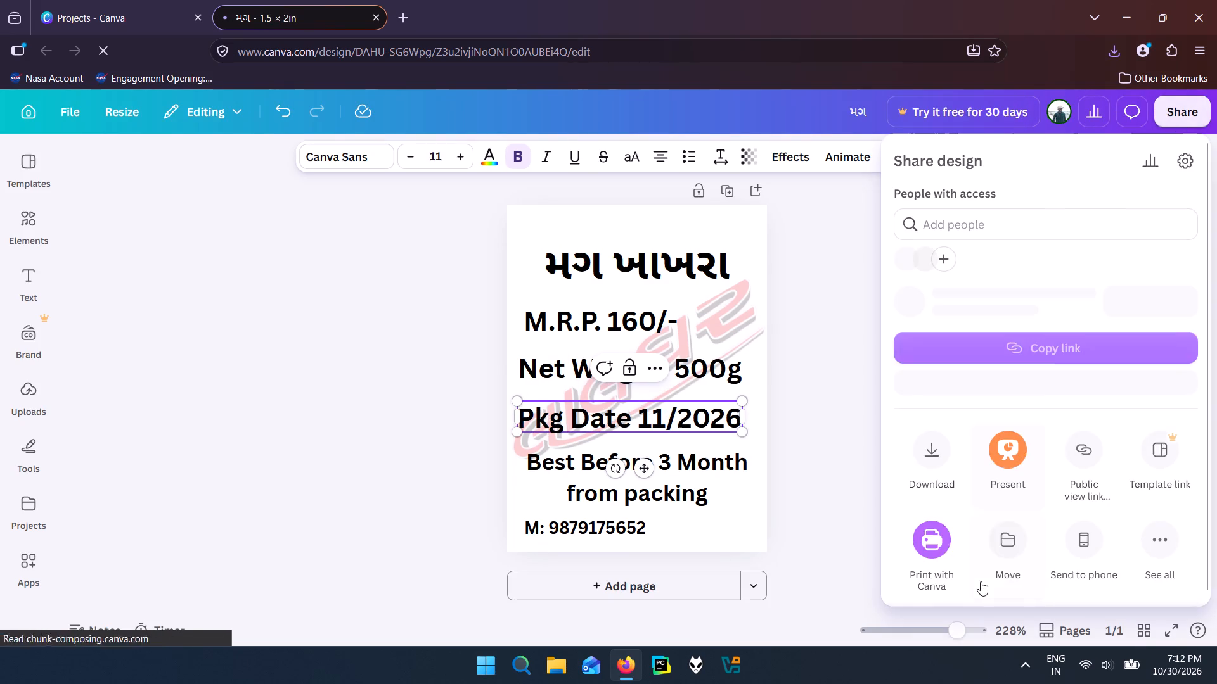
pyautogui.click(930, 489)
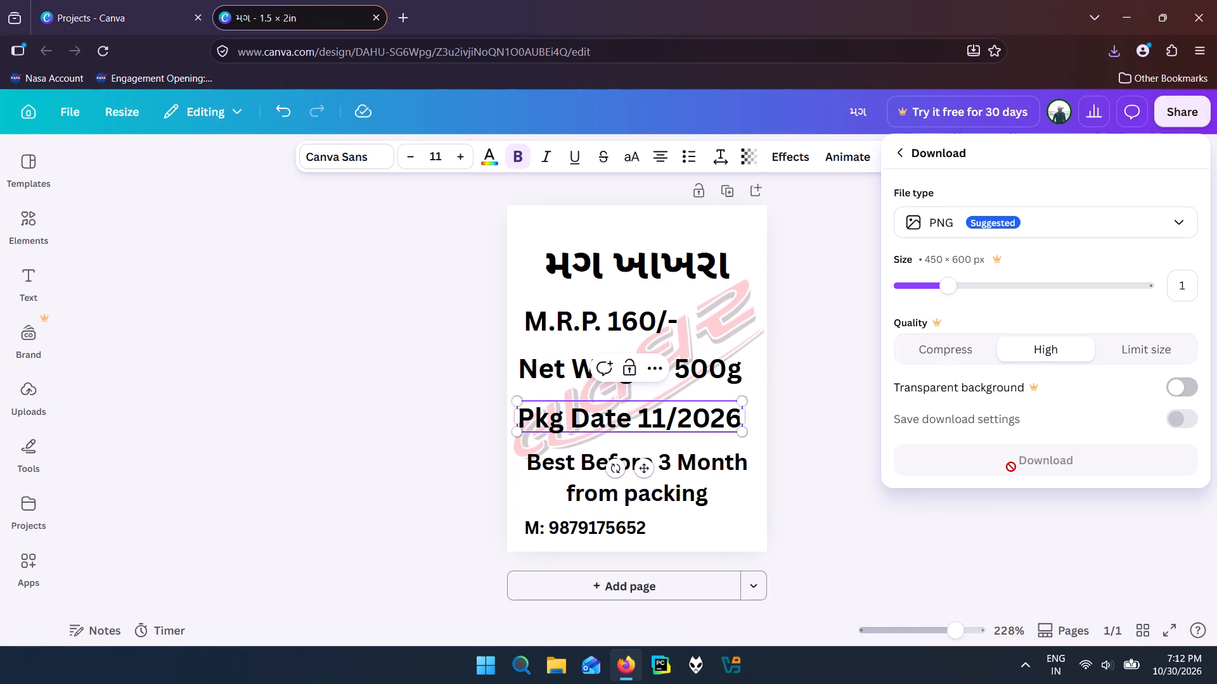
pyautogui.click(1011, 466)
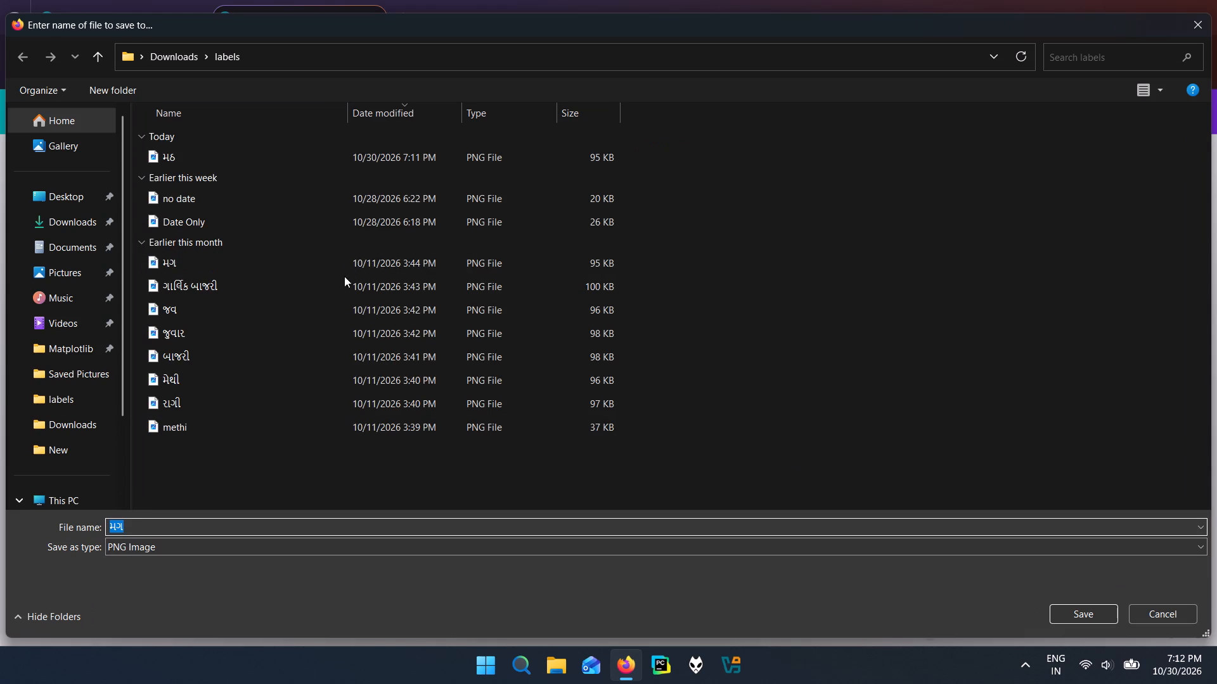
pyautogui.click(343, 262)
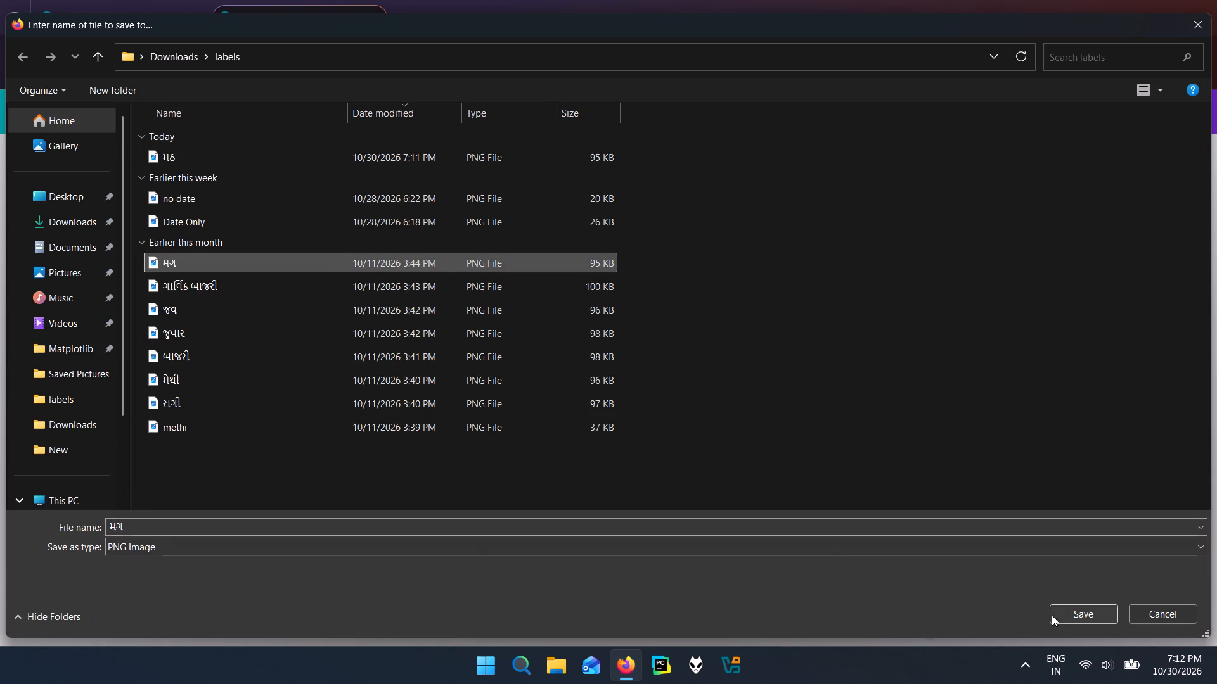
pyautogui.click(1053, 612)
pyautogui.click(664, 340)
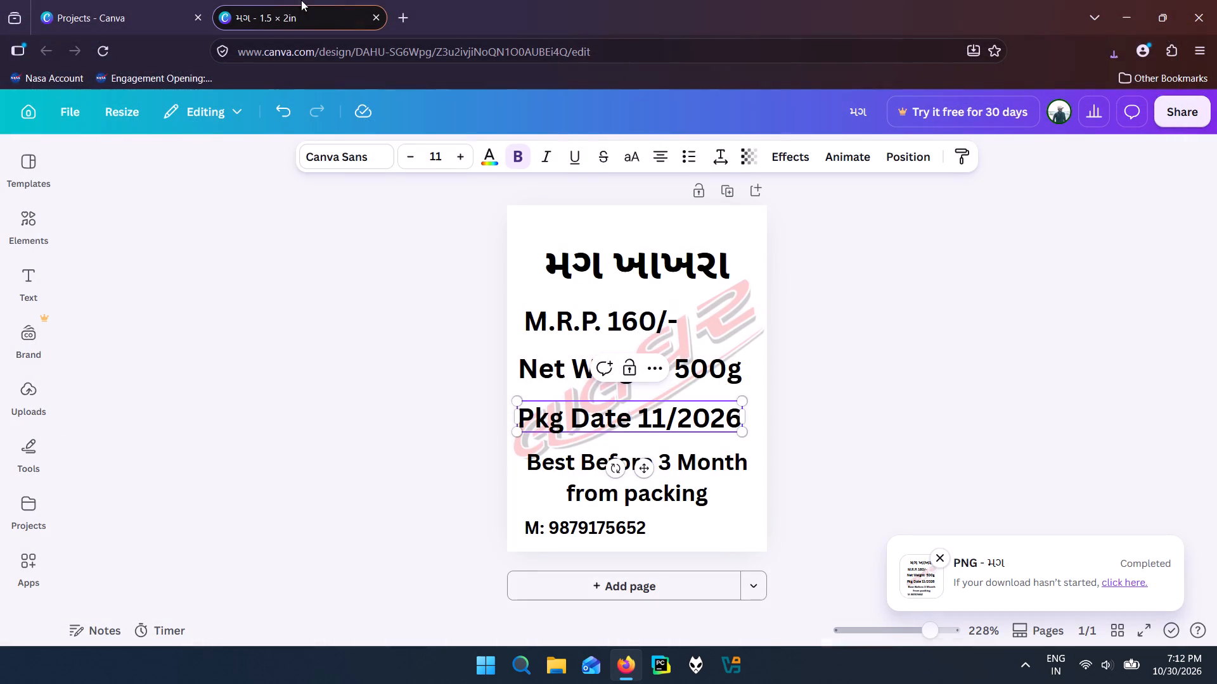
pyautogui.click(138, 17)
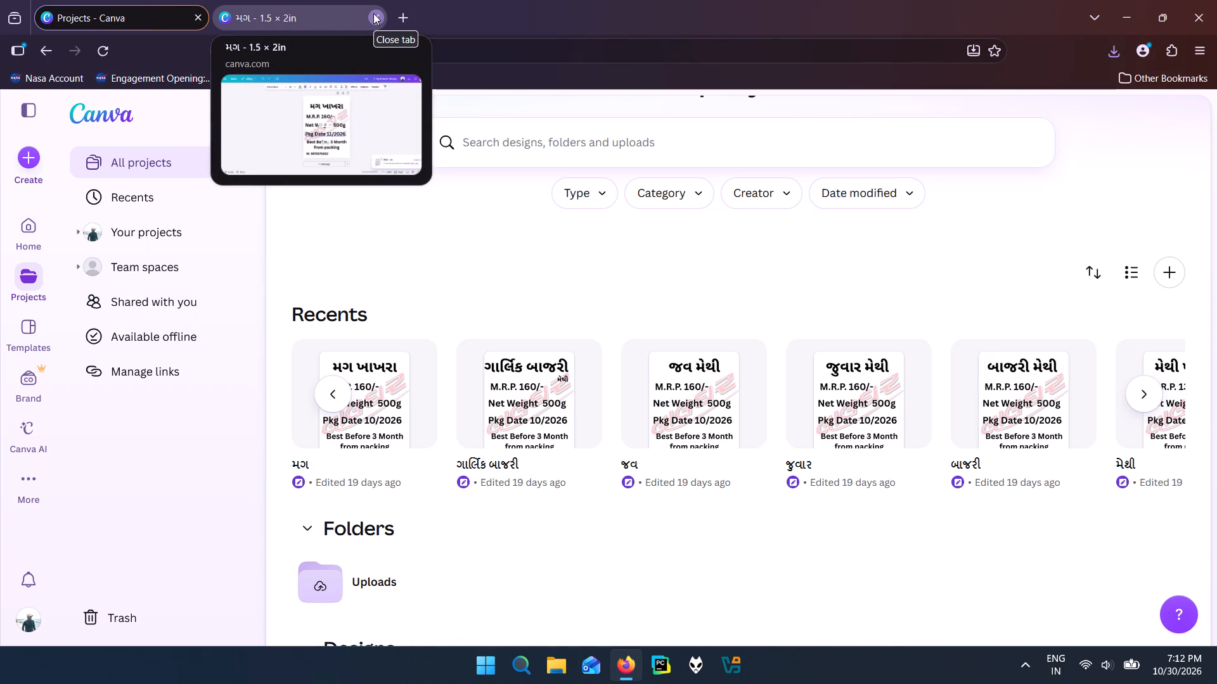
pyautogui.click(373, 13)
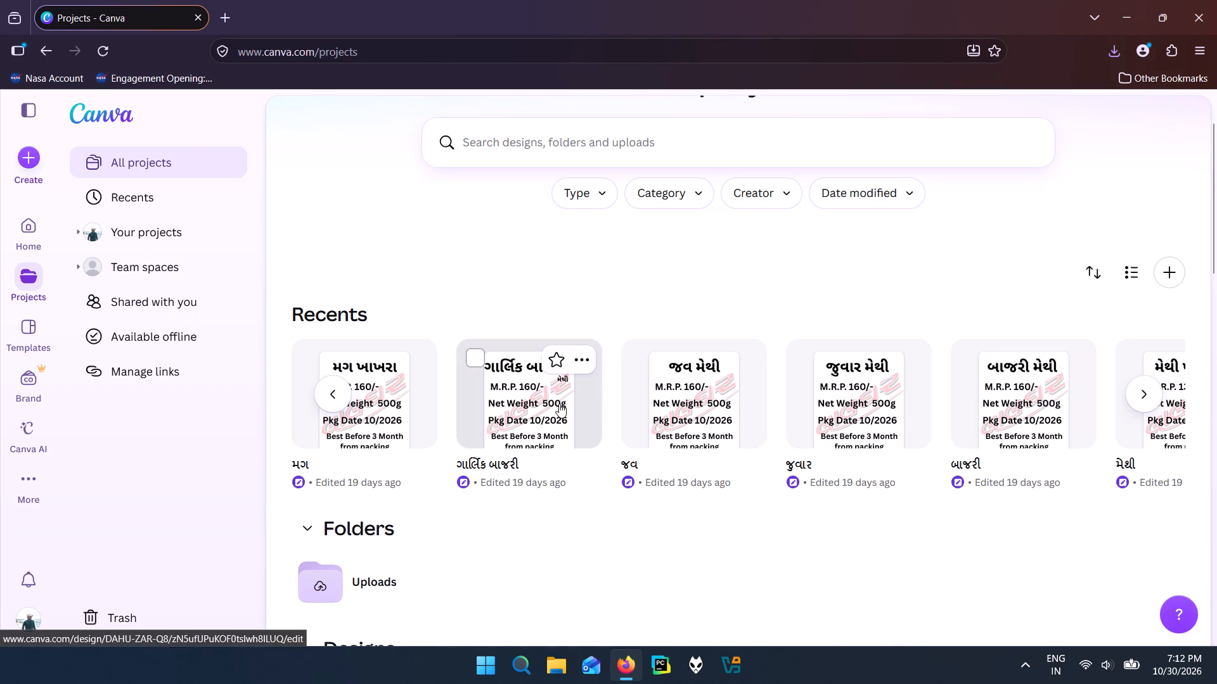
# Open the ગાર્લિક બાજરી label design from the recent projects and set its Pkg Date to 11/2026.
pyautogui.click(559, 403)
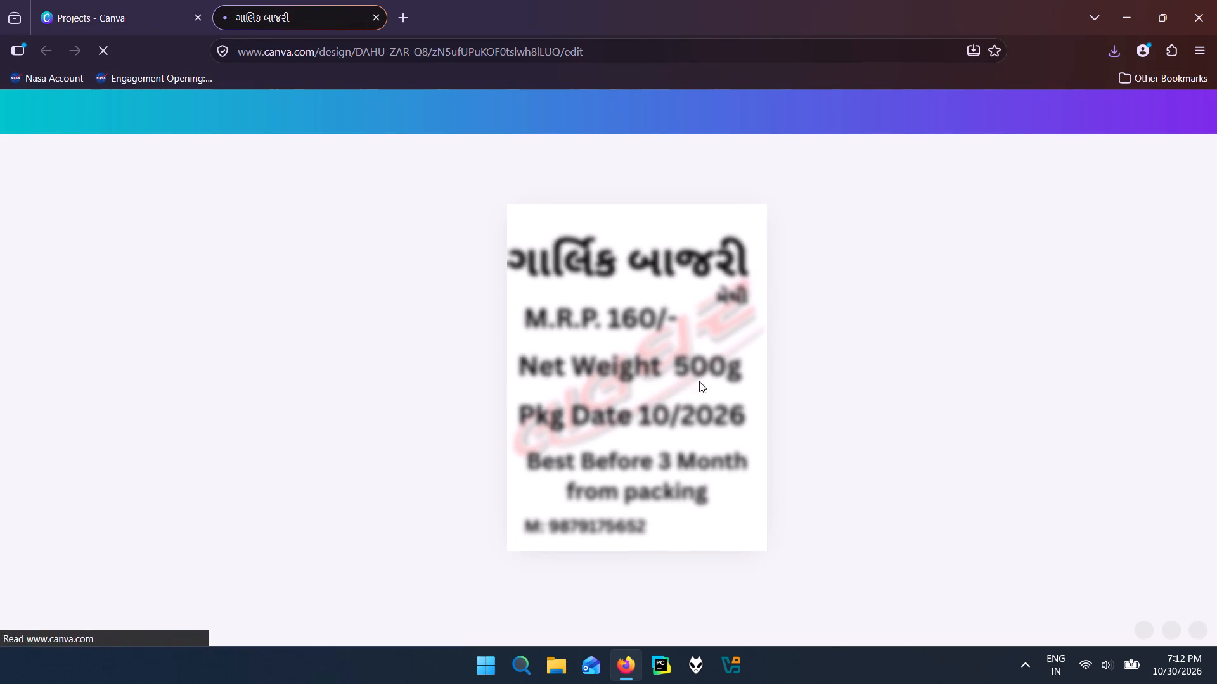
pyautogui.doubleClick(670, 412)
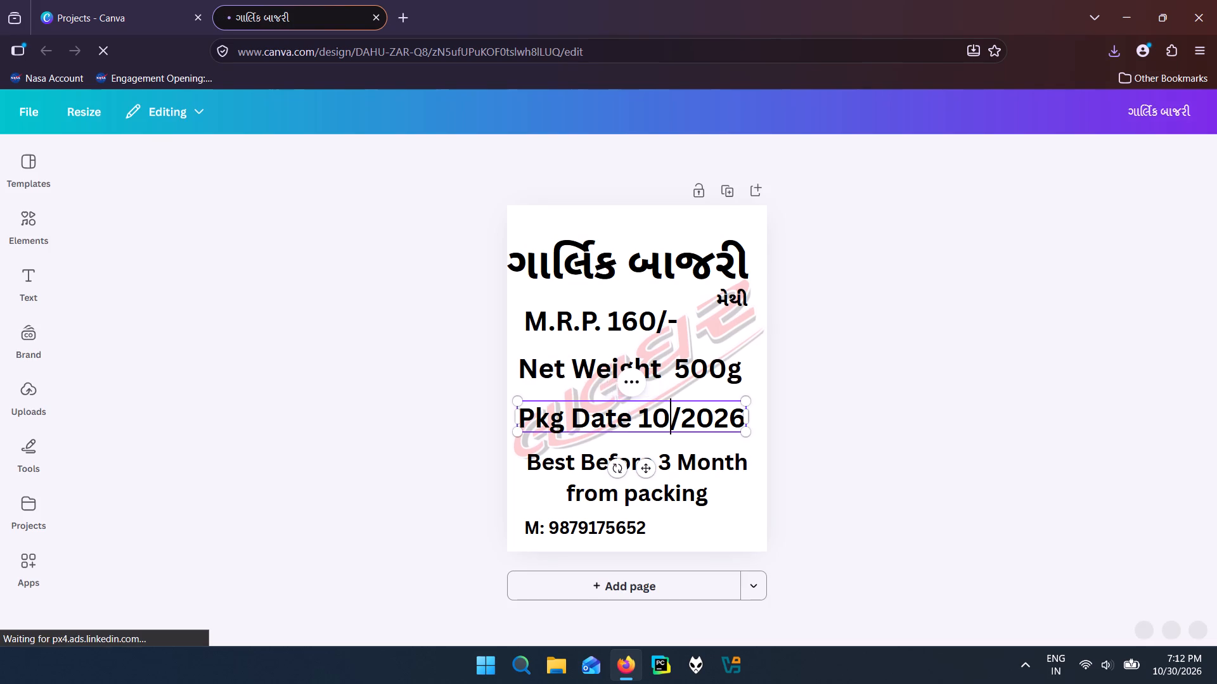
pyautogui.click(668, 414)
pyautogui.click(668, 414)
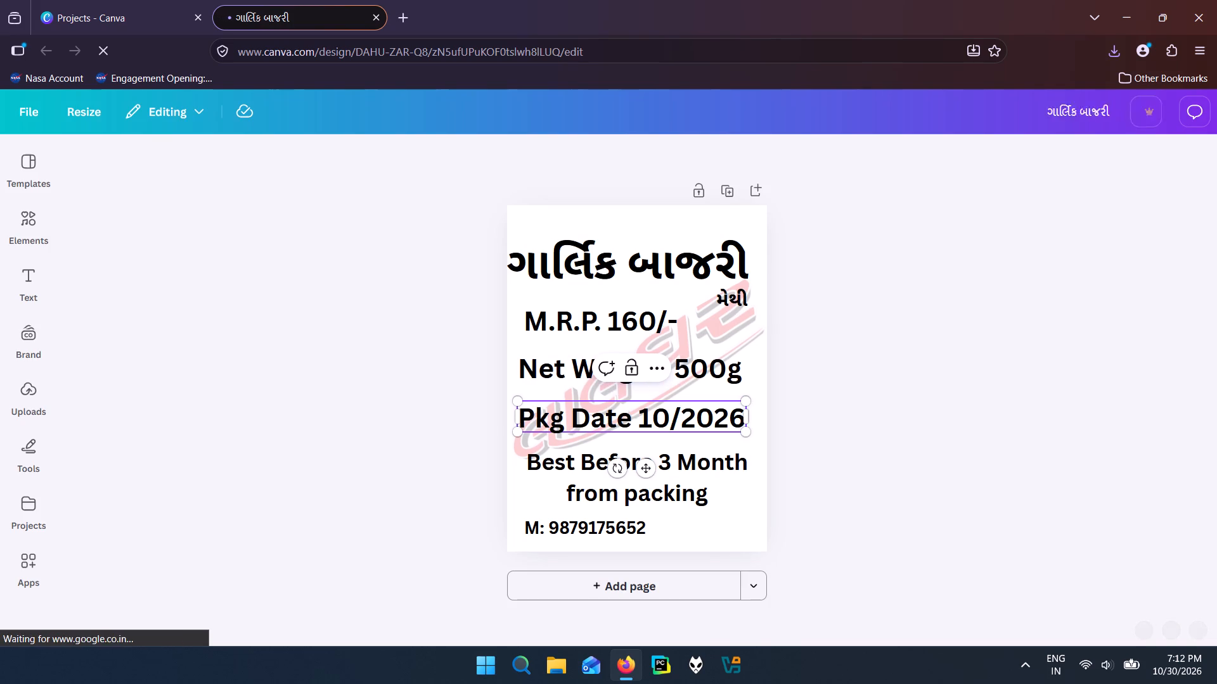
pyautogui.press('BackSpace')
pyautogui.press('1')
# Download the ગાર્લિક બાજરી label as a PNG, replacing the existing ગાર્લિક બાજરી file in the labels folder, and close the design.
pyautogui.click(1162, 122)
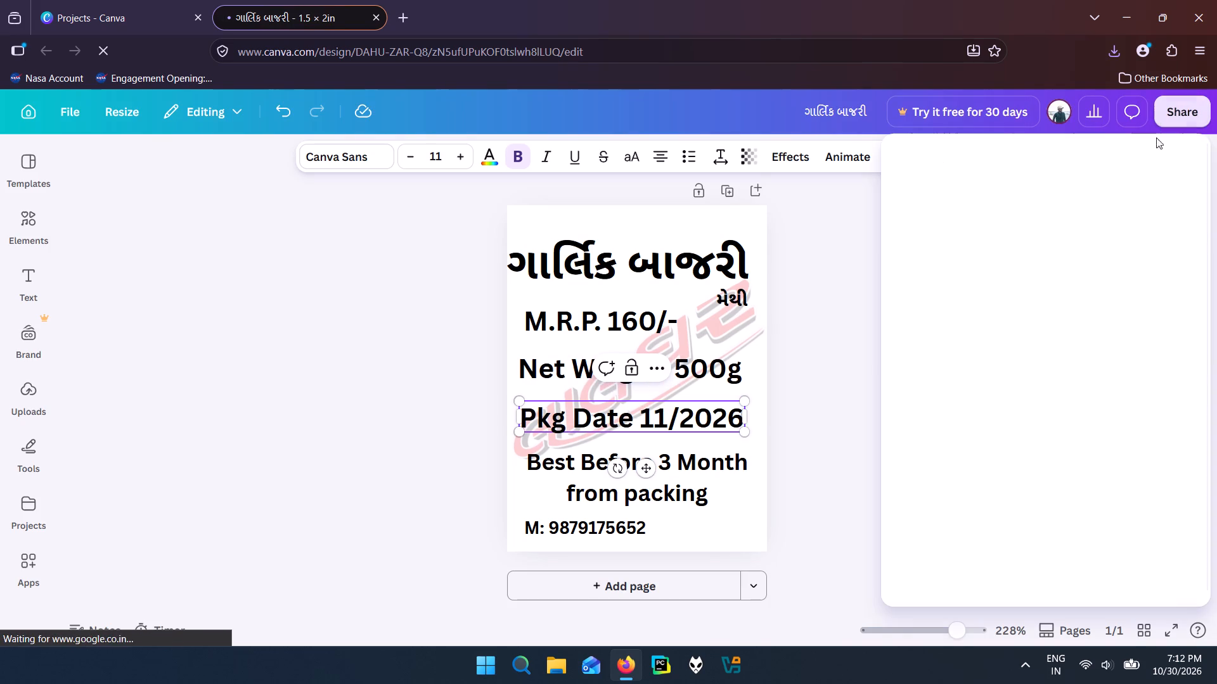
pyautogui.click(948, 481)
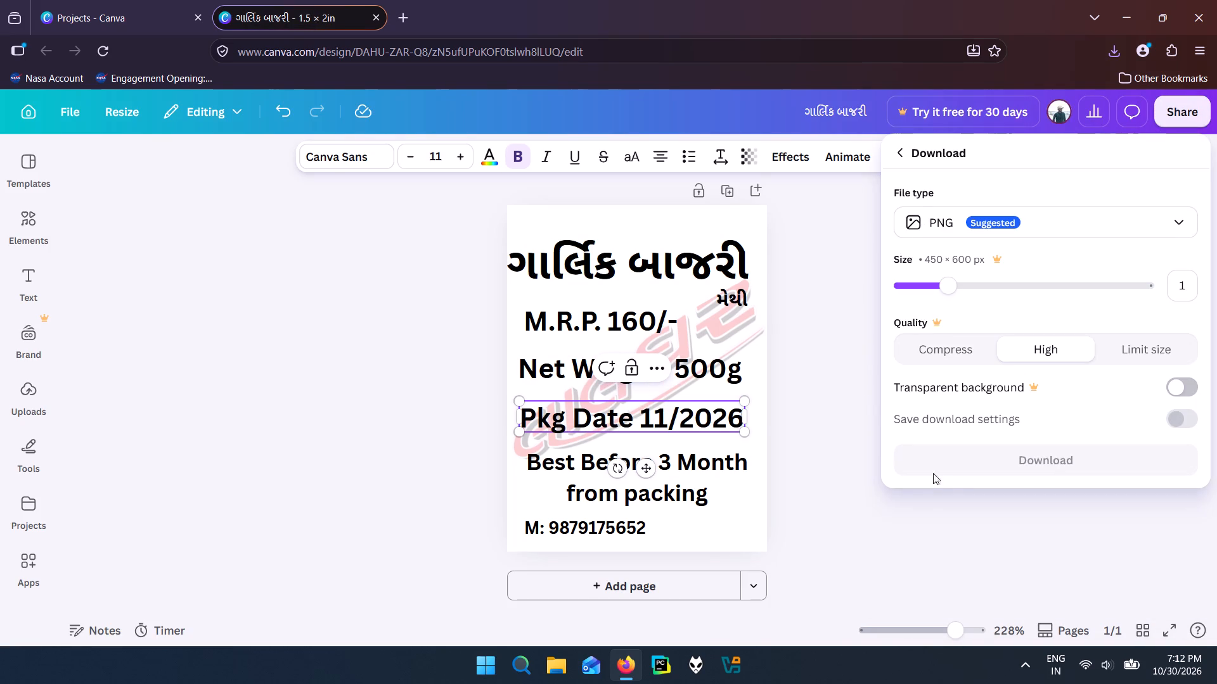
pyautogui.click(1017, 467)
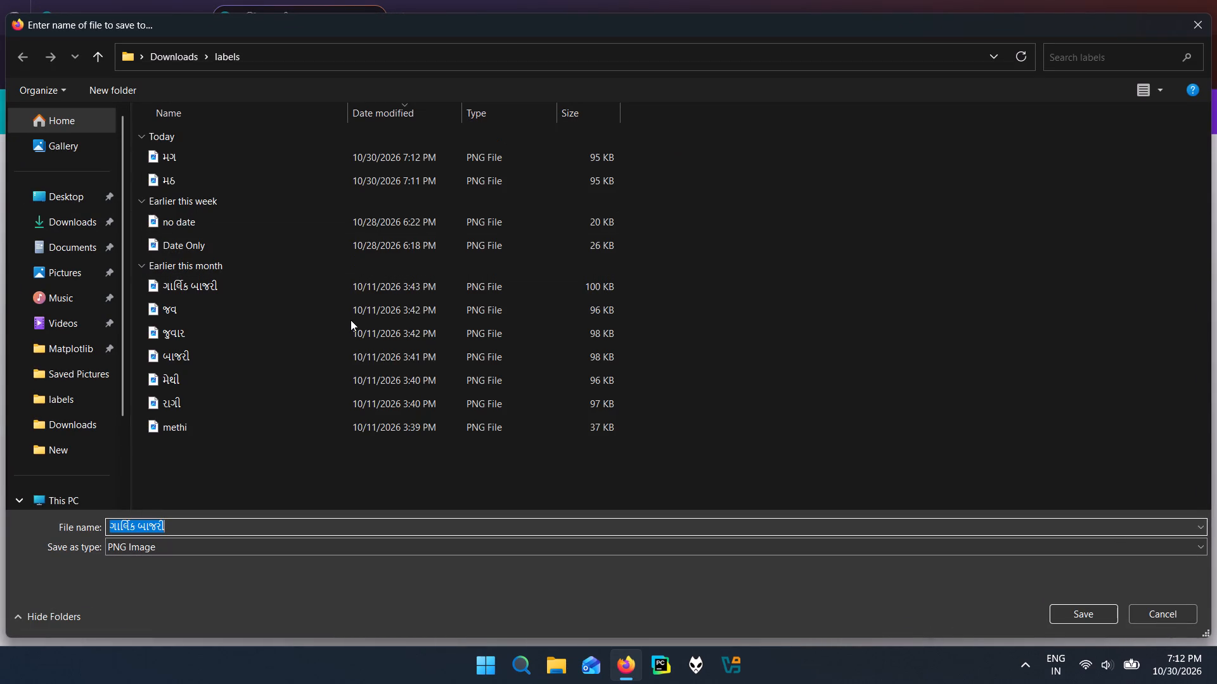
pyautogui.click(319, 286)
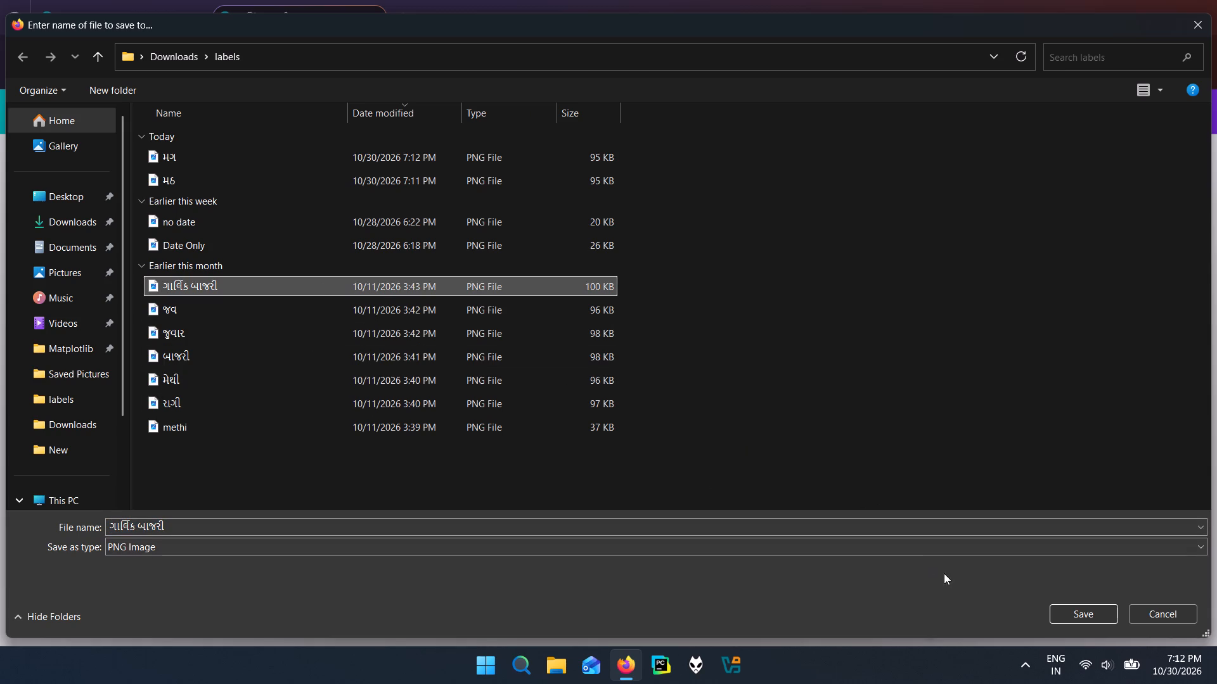
pyautogui.click(1091, 615)
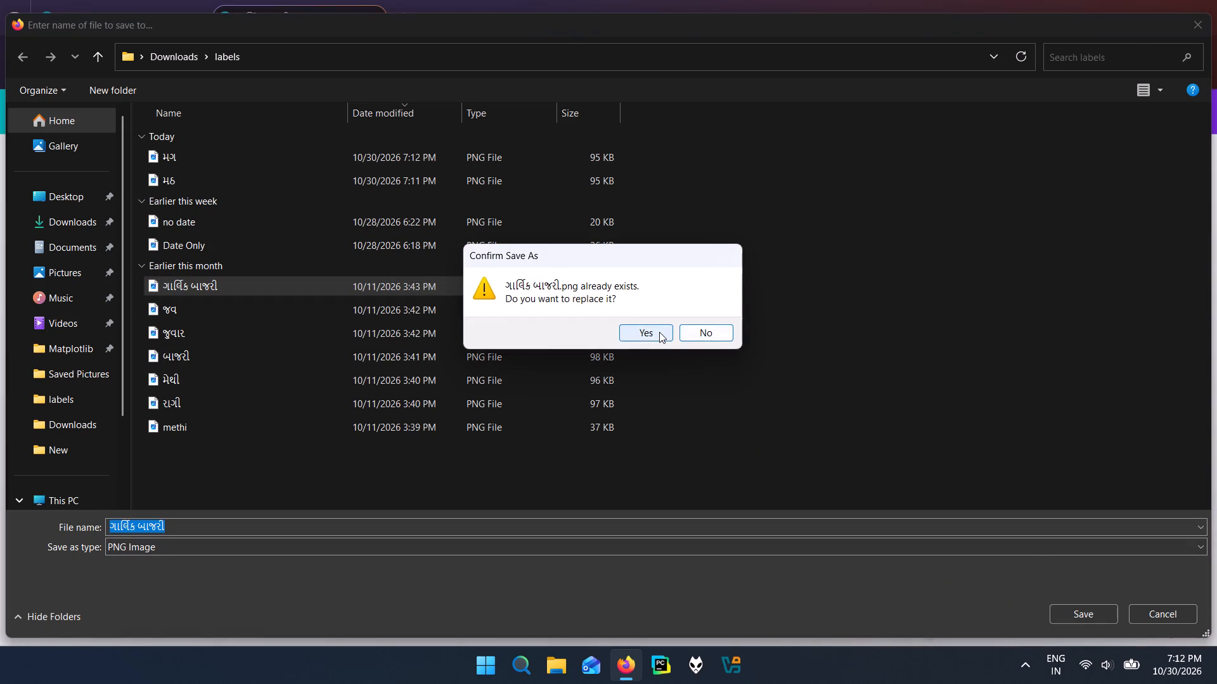
pyautogui.click(659, 332)
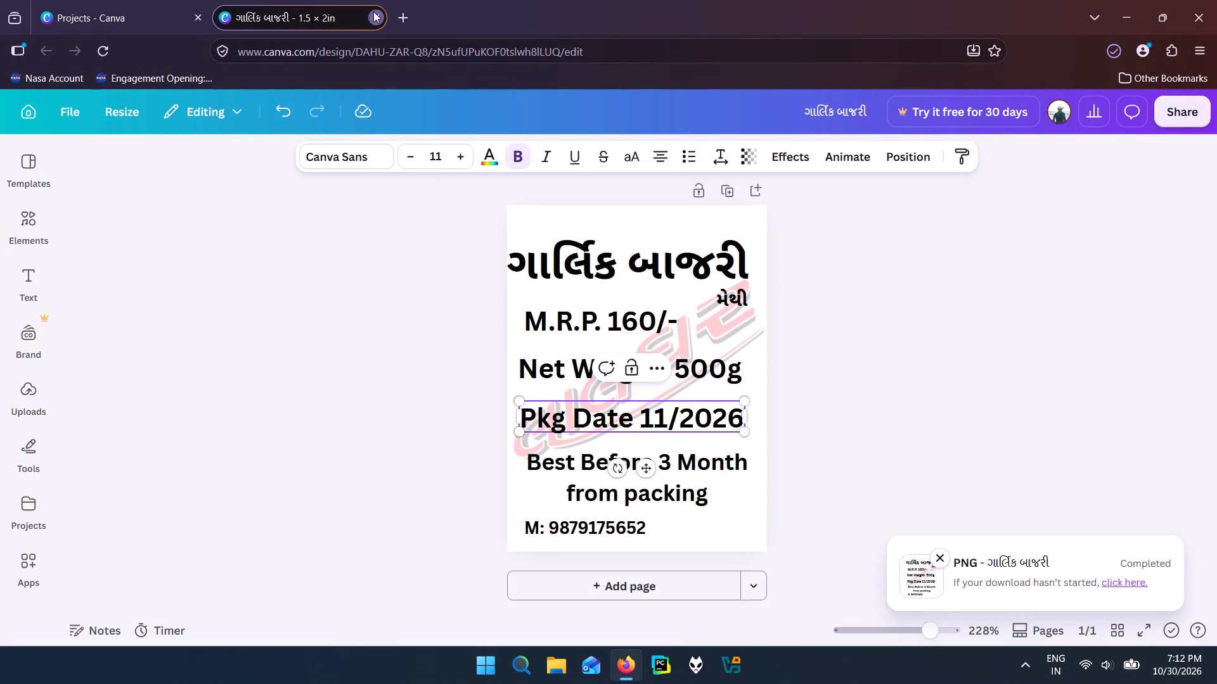
pyautogui.click(373, 11)
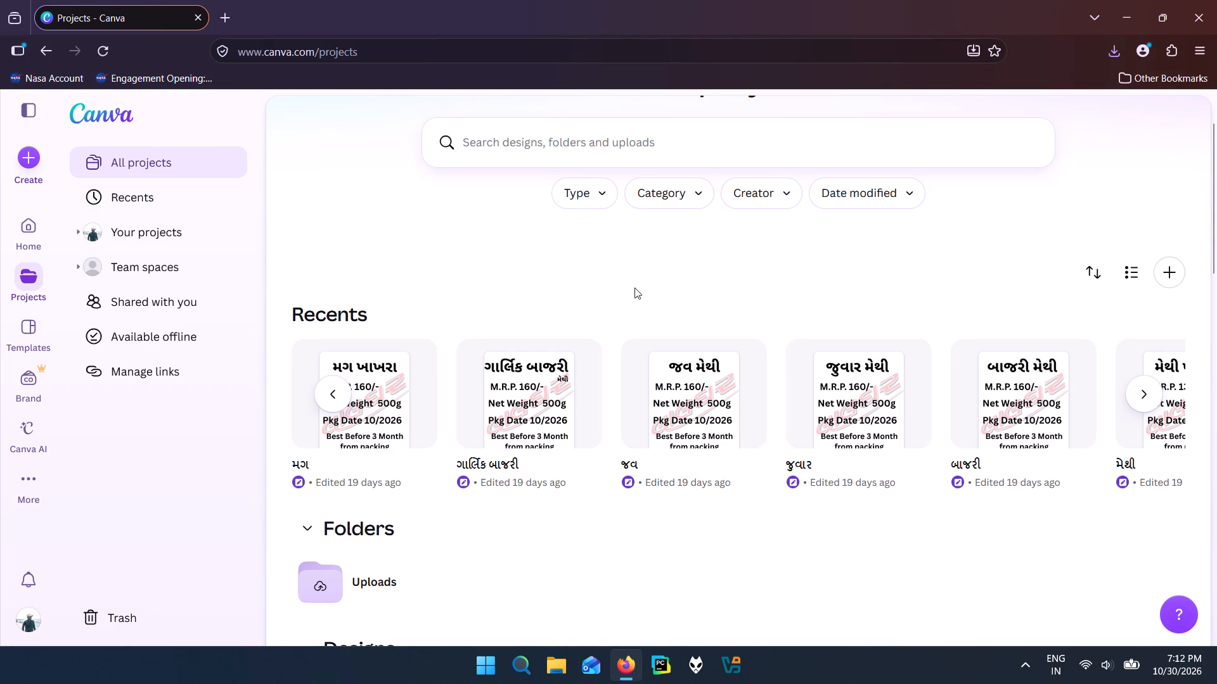
# Open the જવ label design from the recent projects and set its Pkg Date to 11/2026.
pyautogui.click(696, 396)
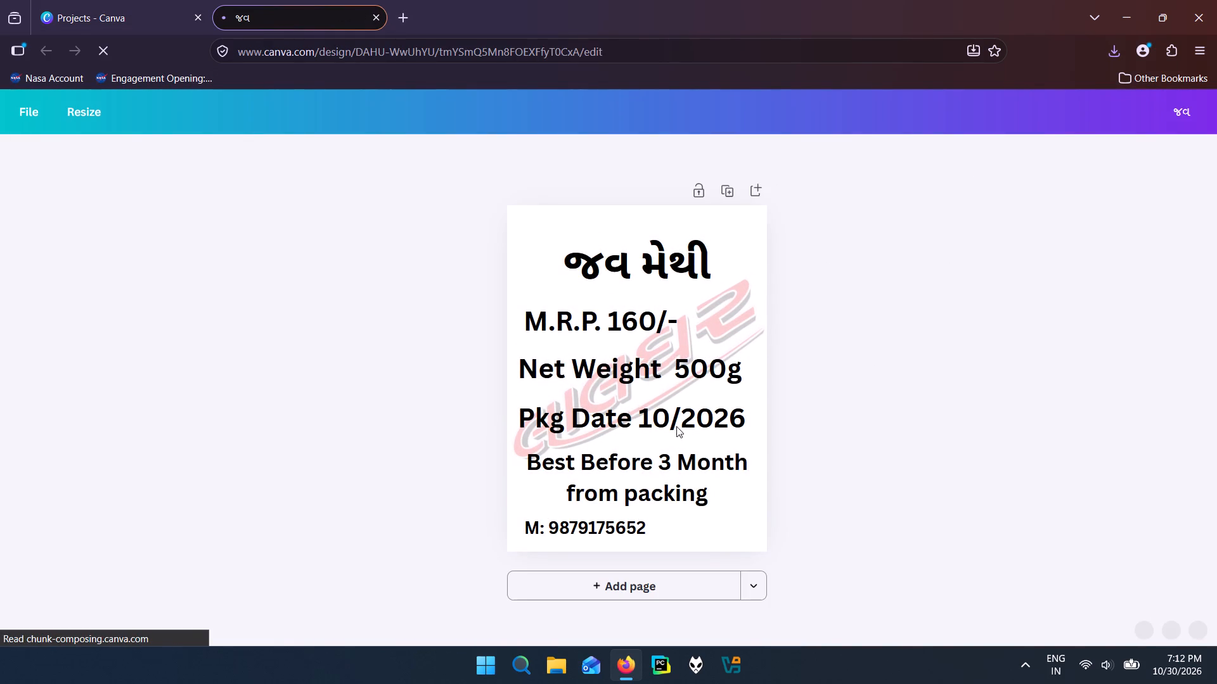
pyautogui.click(662, 417)
pyautogui.doubleClick(662, 415)
pyautogui.click(665, 415)
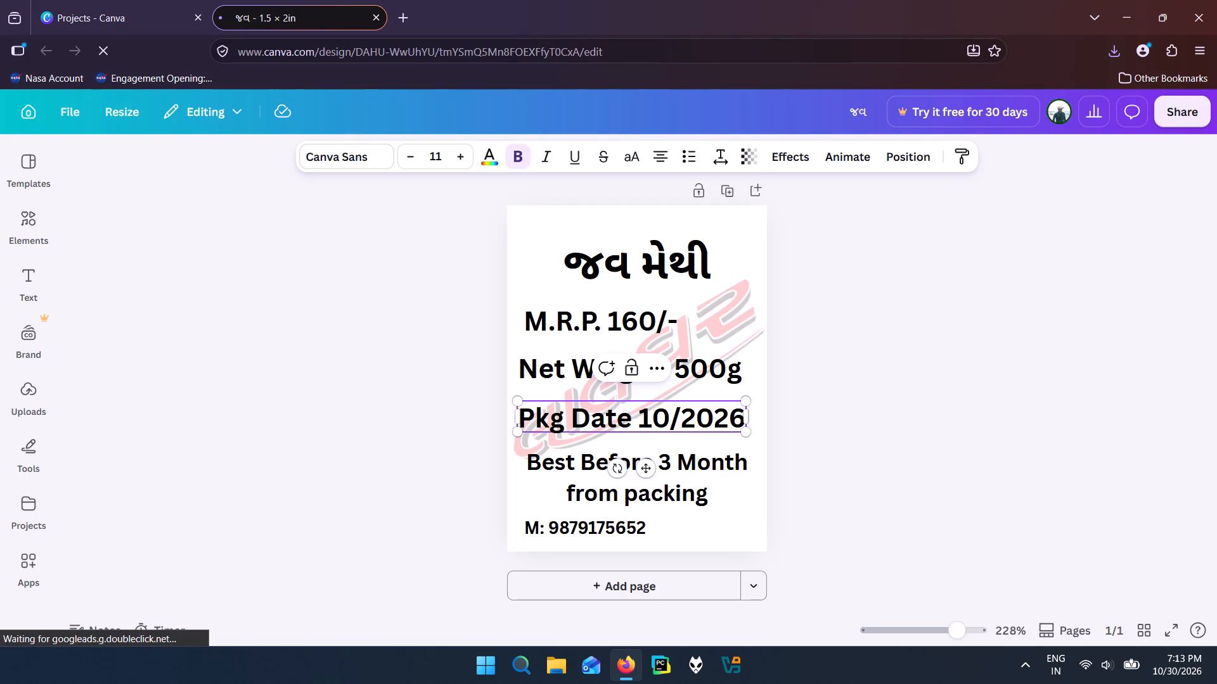
pyautogui.press('BackSpace')
pyautogui.press('BackSpace')
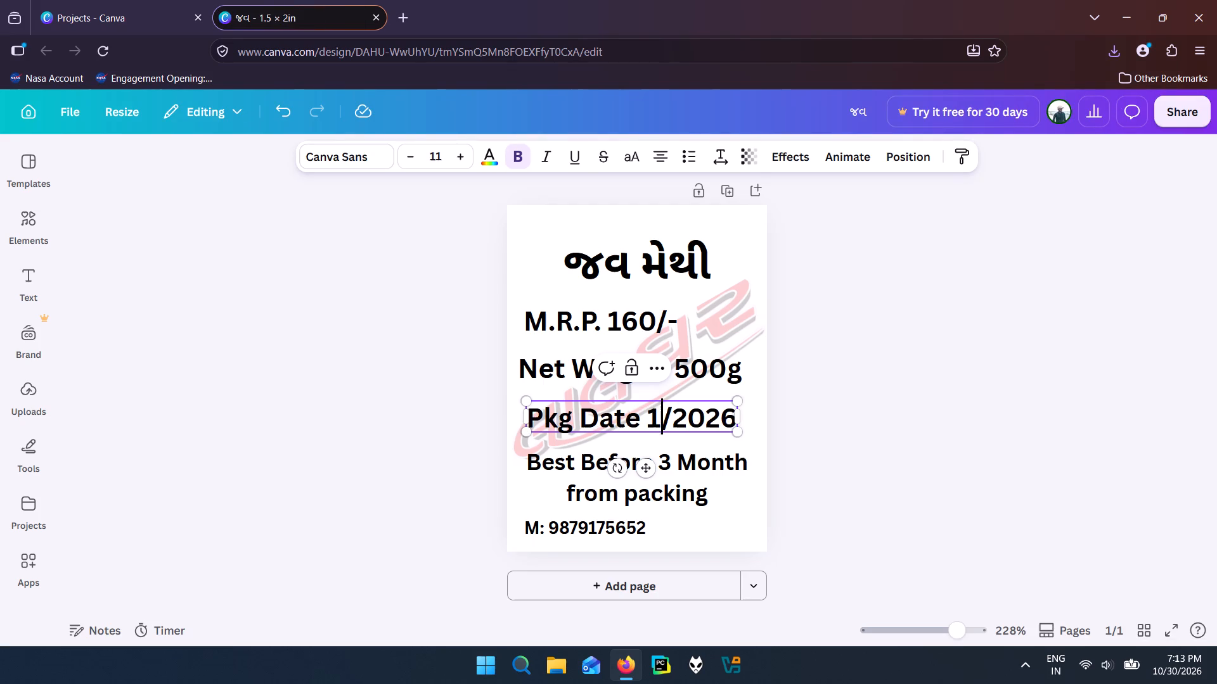
pyautogui.press('1')
# Download the જવ label as a PNG, replacing the existing જવ file in the labels folder.
pyautogui.click(1188, 110)
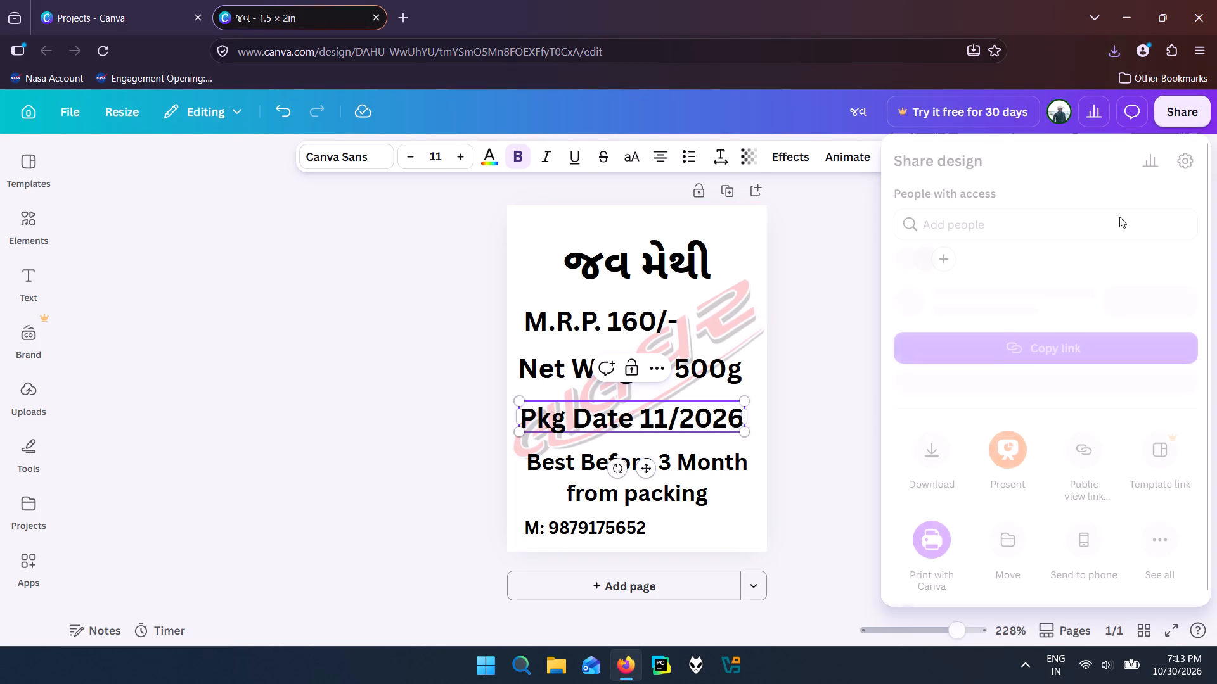
pyautogui.click(949, 487)
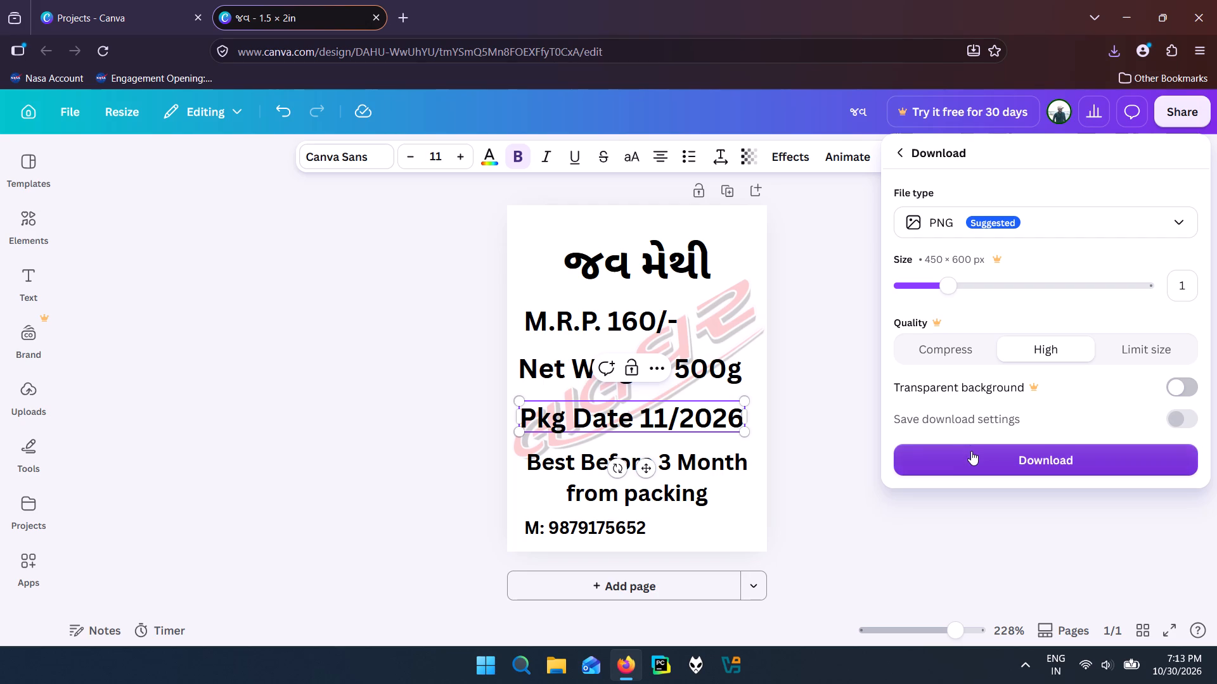
pyautogui.click(971, 454)
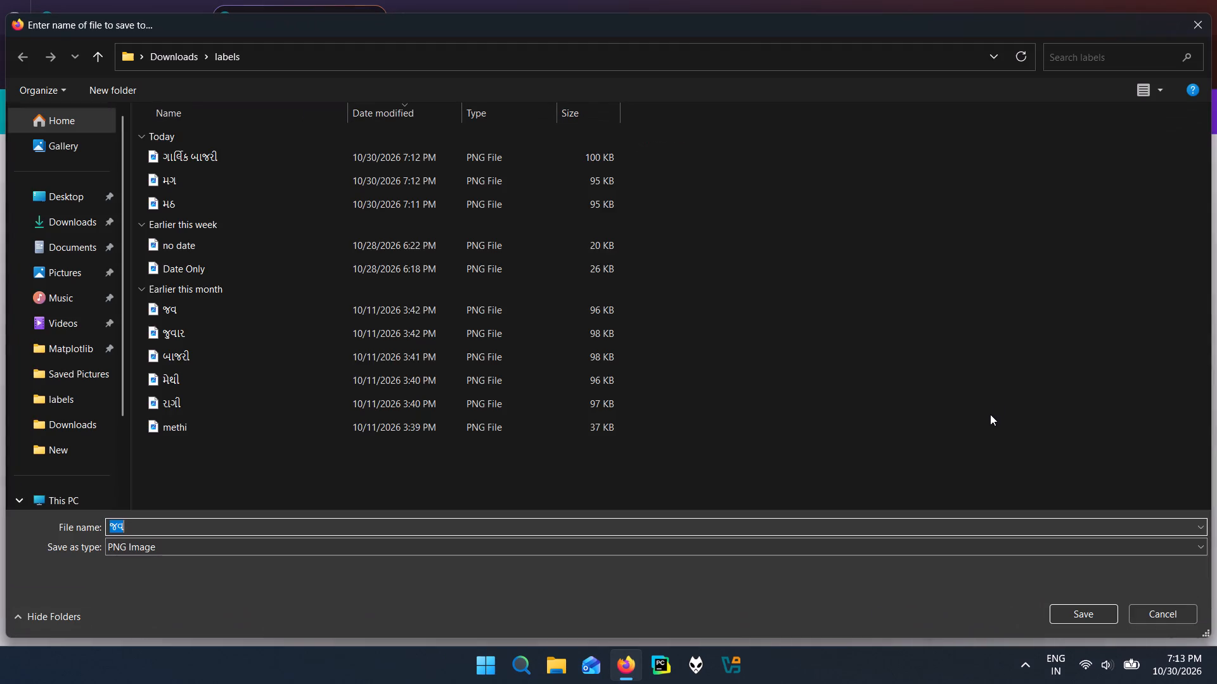
pyautogui.click(245, 303)
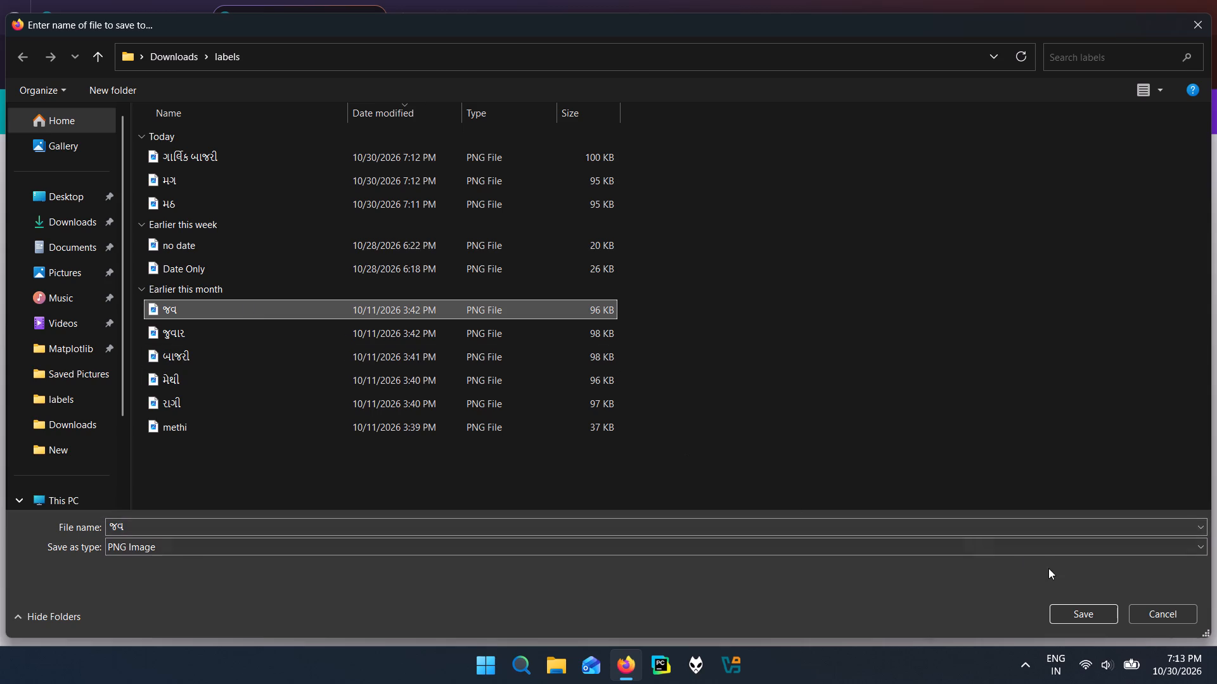
pyautogui.click(1077, 611)
pyautogui.click(643, 336)
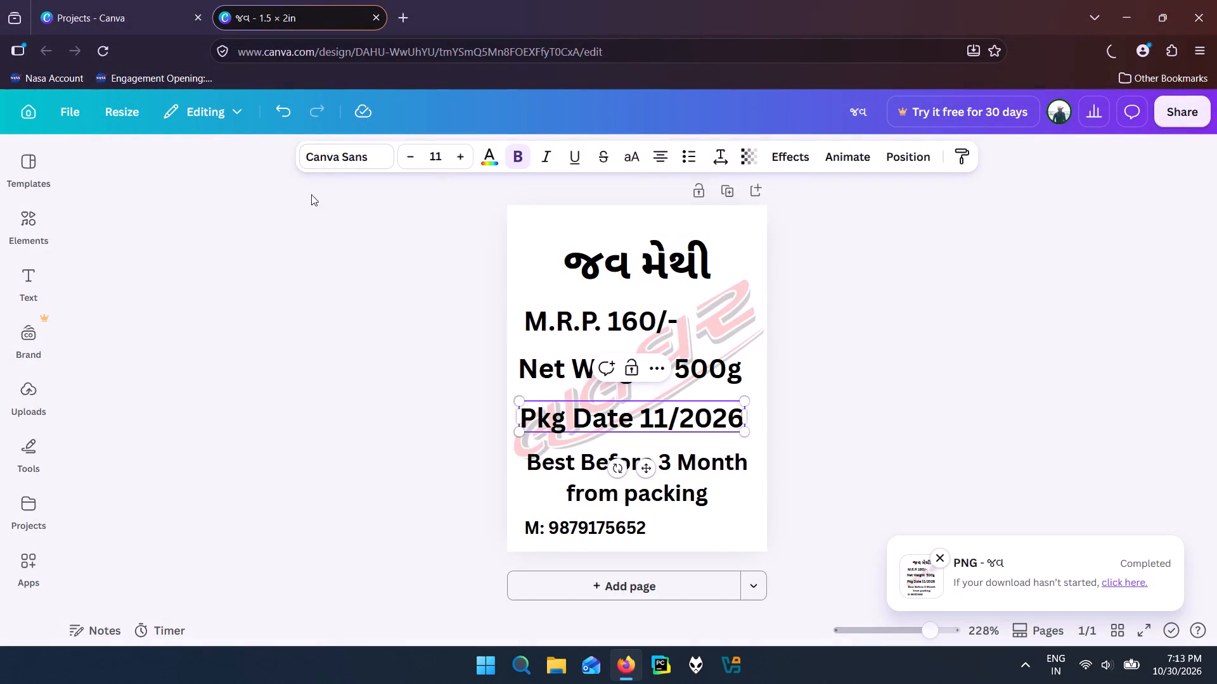
# Return to the projects page, open the જુવાર label design and set its Pkg Date to 11/2026.
pyautogui.click(80, 0)
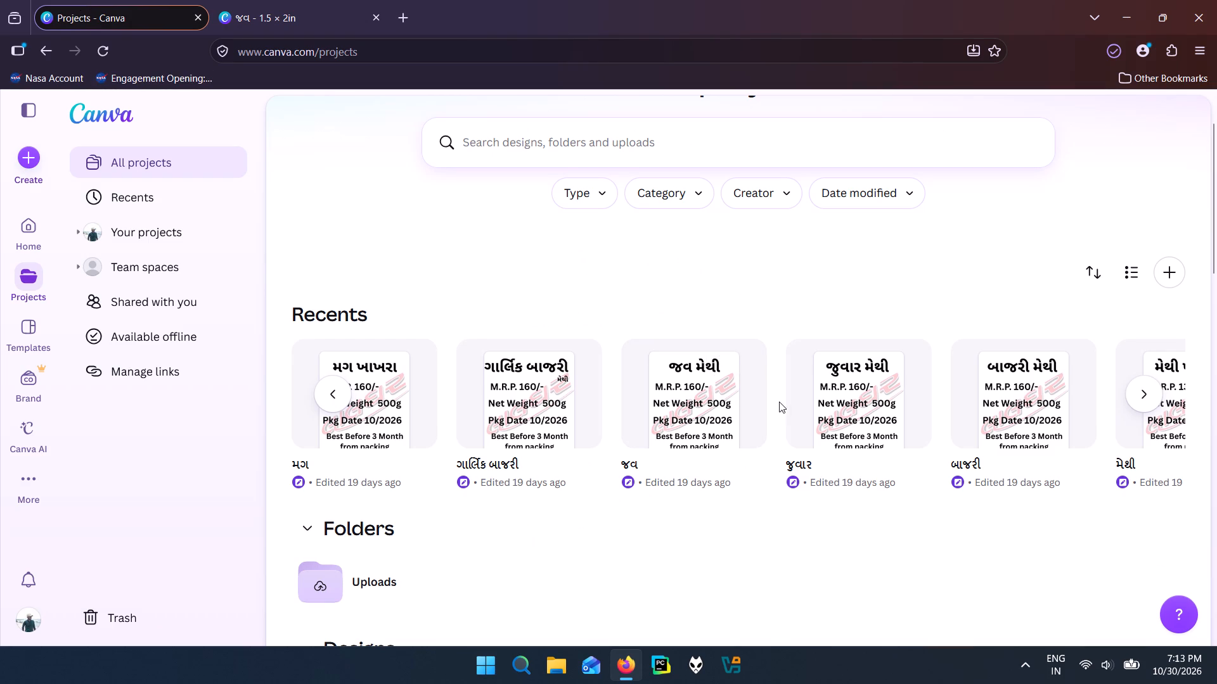
pyautogui.click(879, 395)
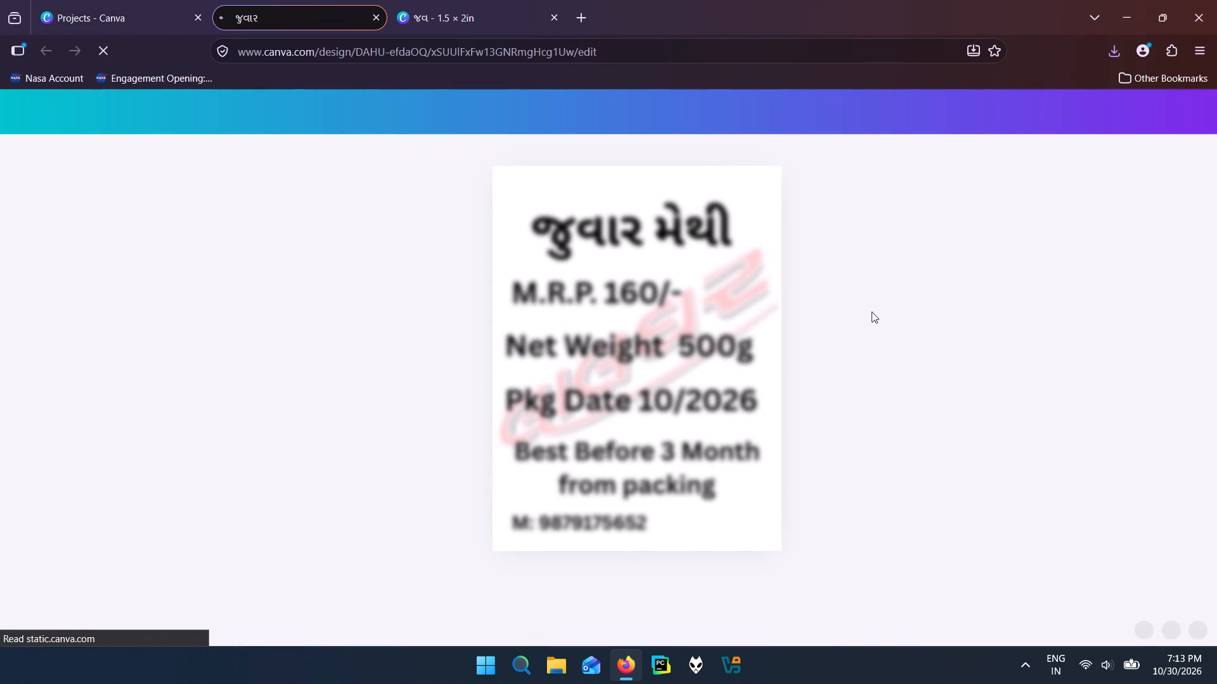
pyautogui.doubleClick(662, 415)
pyautogui.doubleClick(662, 415)
pyautogui.click(662, 415)
pyautogui.click(662, 415)
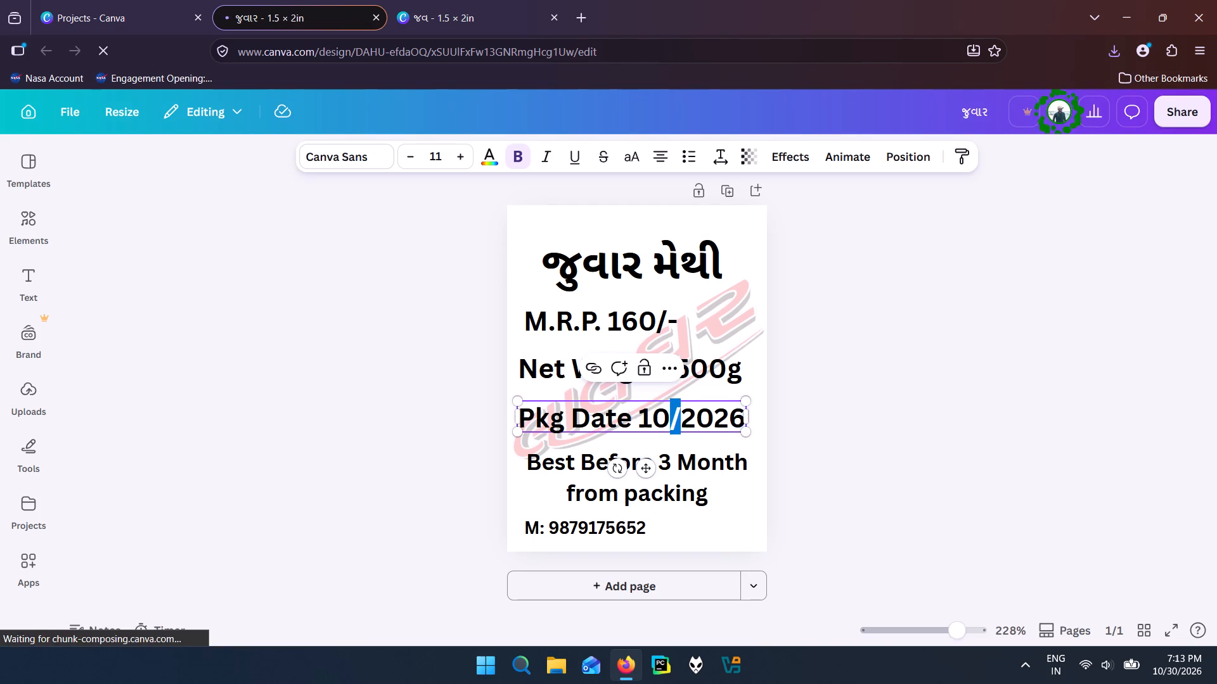
pyautogui.click(662, 414)
pyautogui.press('BackSpace')
pyautogui.press('1')
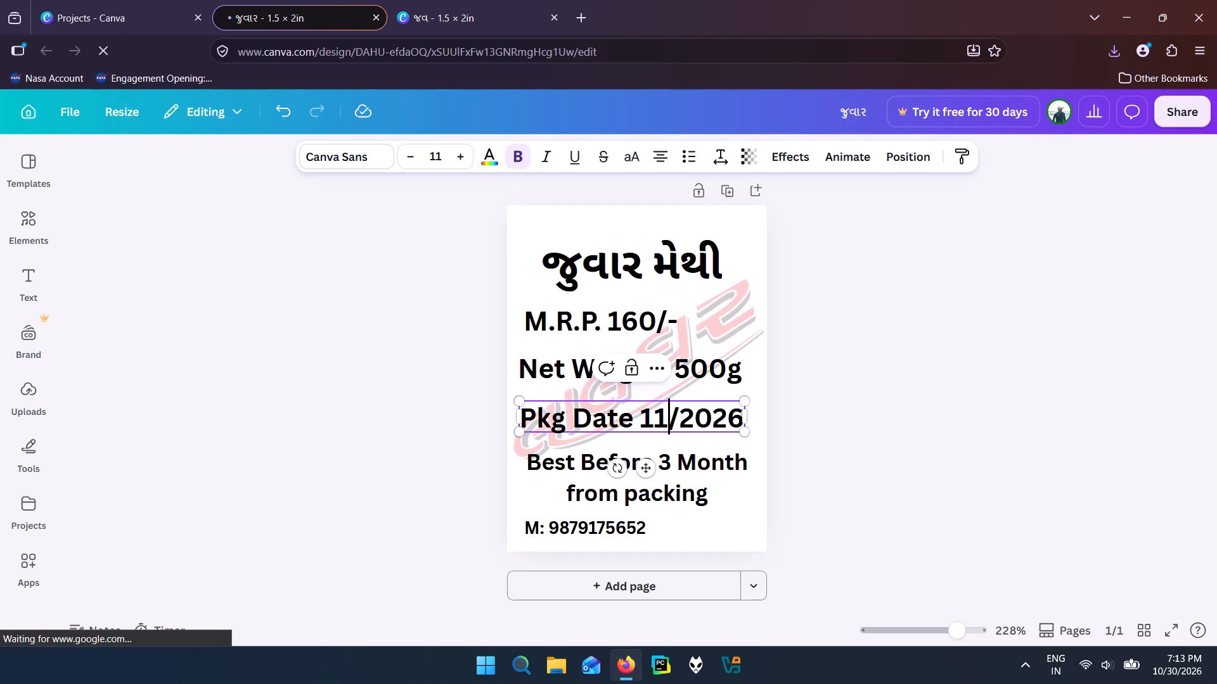
# Download the જુવાર label as a PNG, replacing the existing જુવાર file in the labels folder, and close the જુવાર and જવ designs.
pyautogui.click(1175, 123)
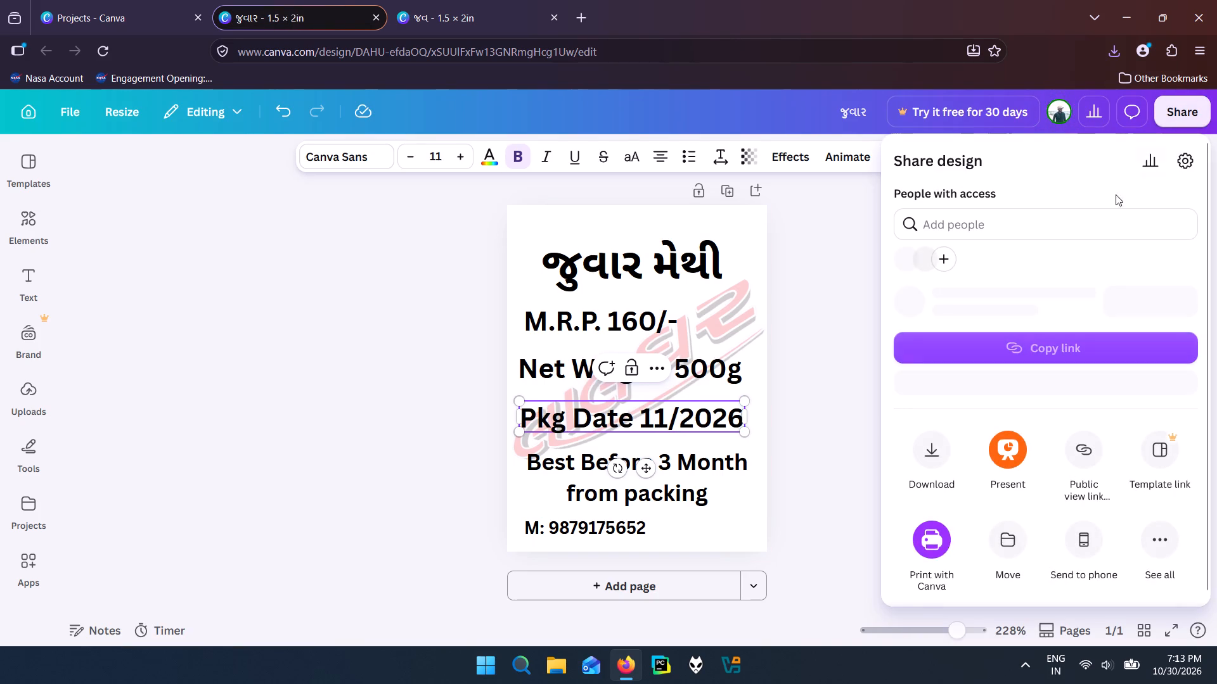
pyautogui.click(910, 487)
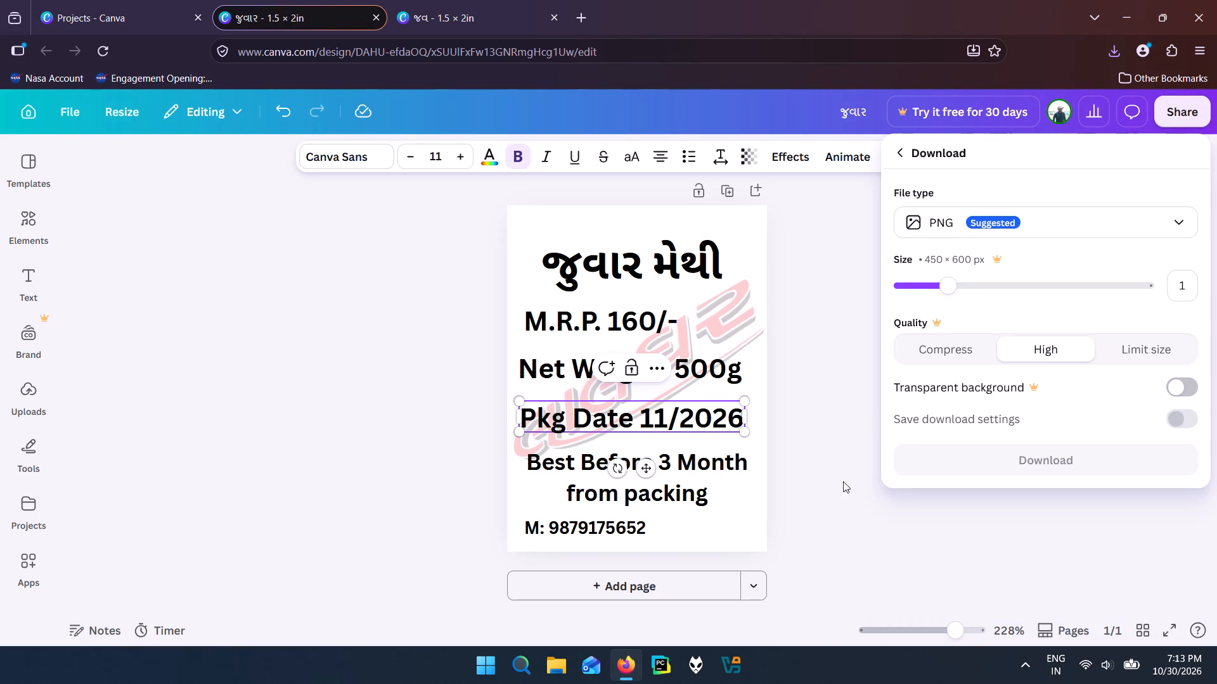
pyautogui.click(1047, 465)
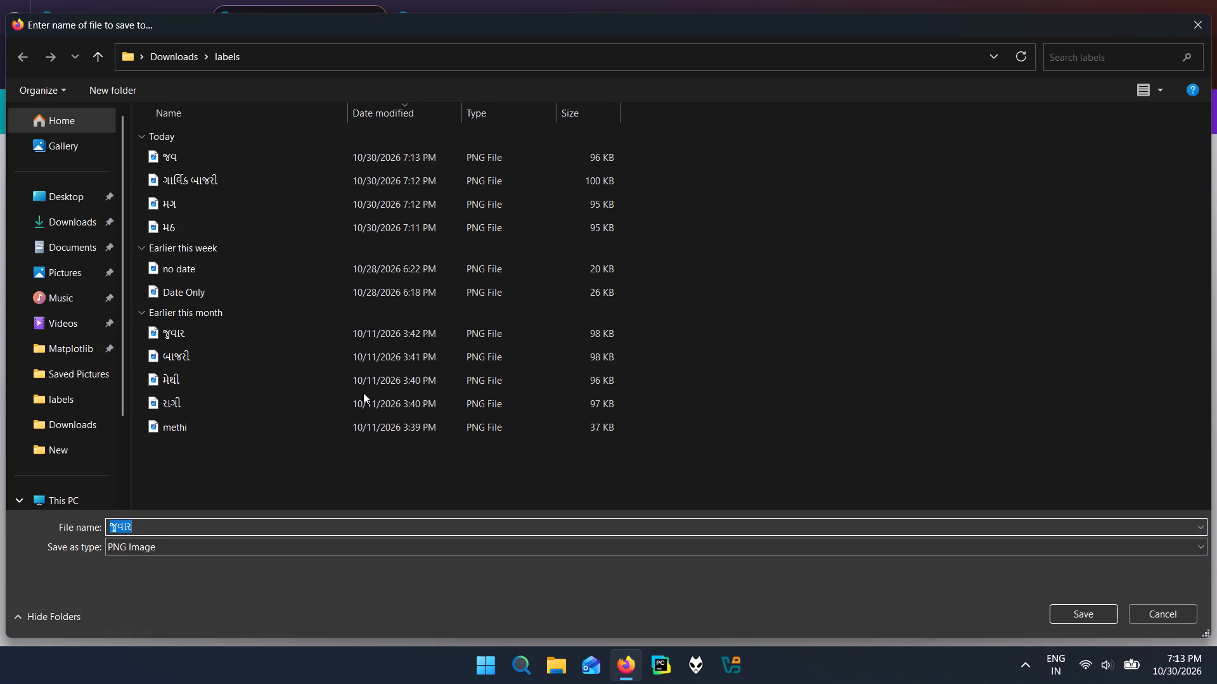
pyautogui.click(311, 336)
pyautogui.click(1088, 610)
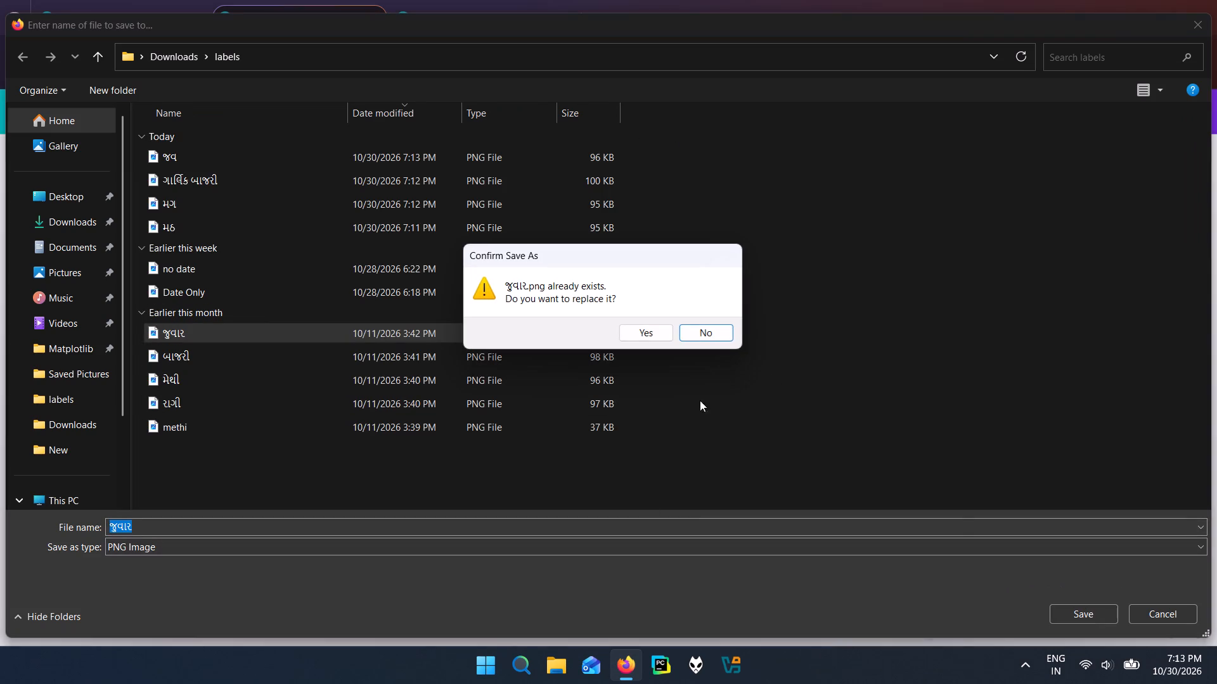
pyautogui.click(646, 336)
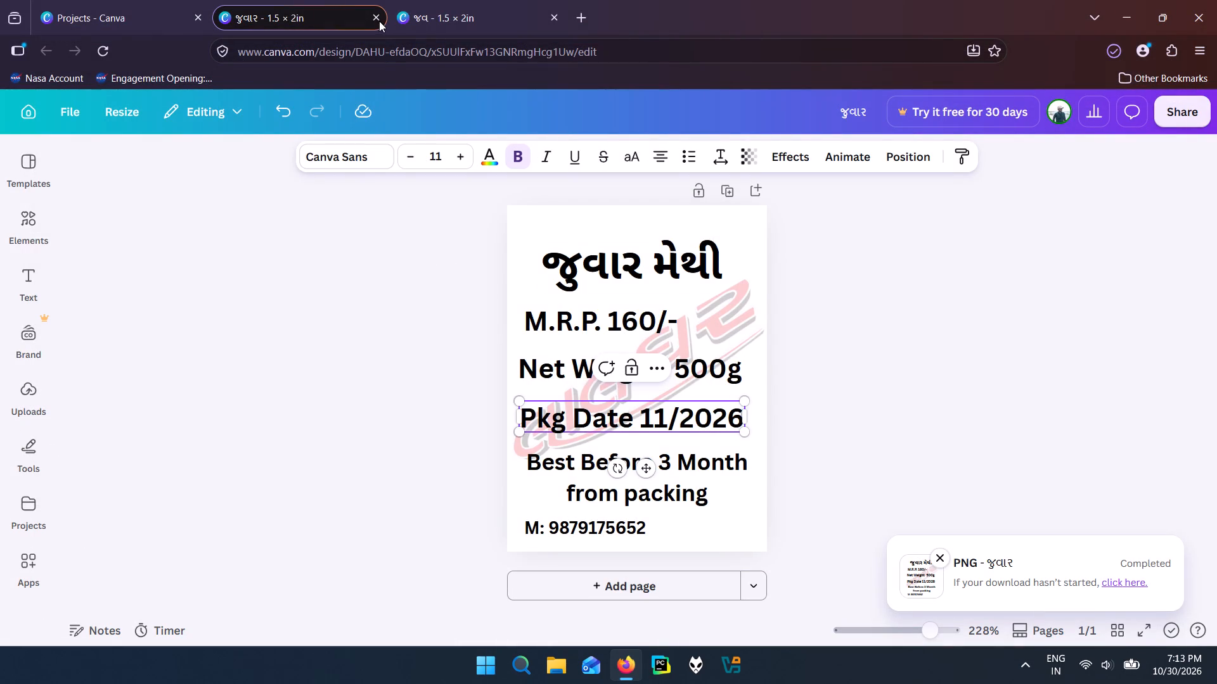
pyautogui.click(378, 20)
pyautogui.click(378, 20)
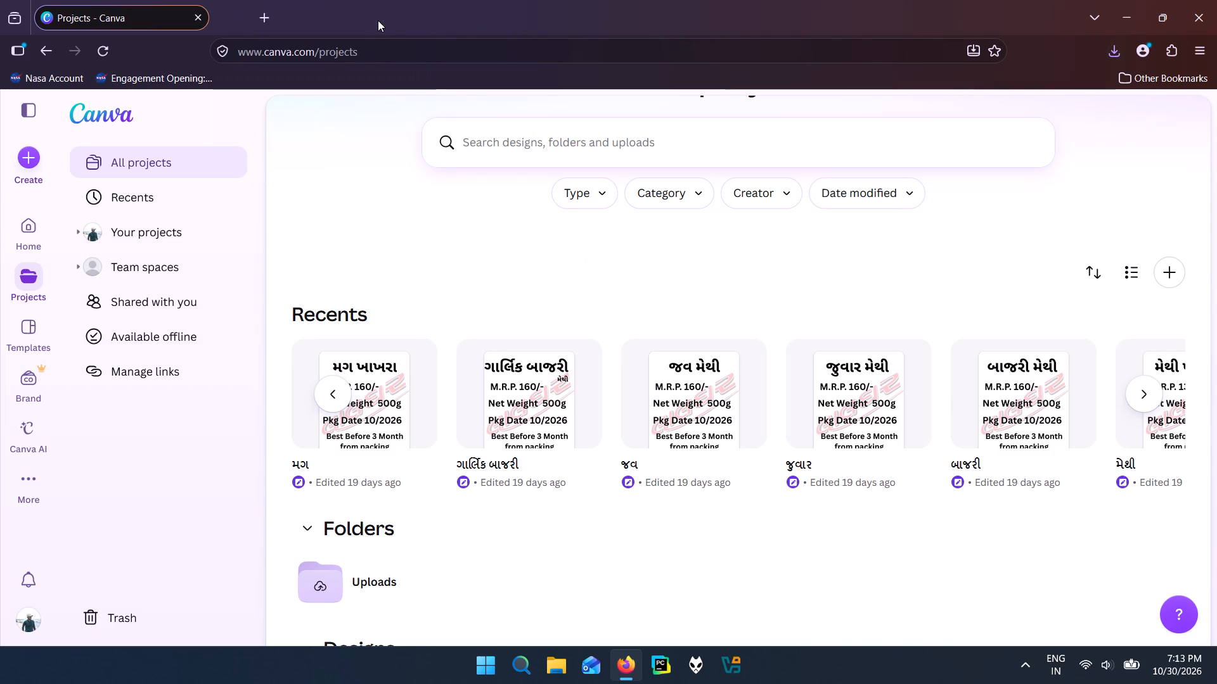
# Open the બાજરી label design from the recent projects and set its Pkg Date to 11/2026.
pyautogui.click(988, 383)
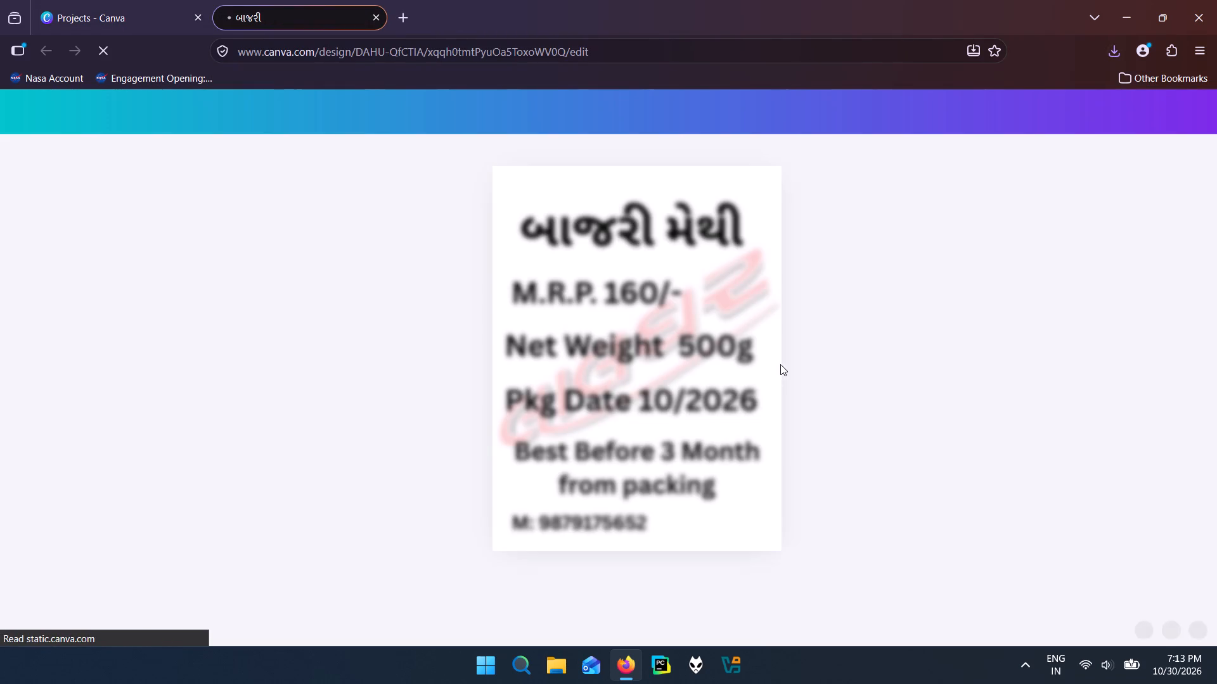
pyautogui.doubleClick(666, 417)
pyautogui.doubleClick(666, 417)
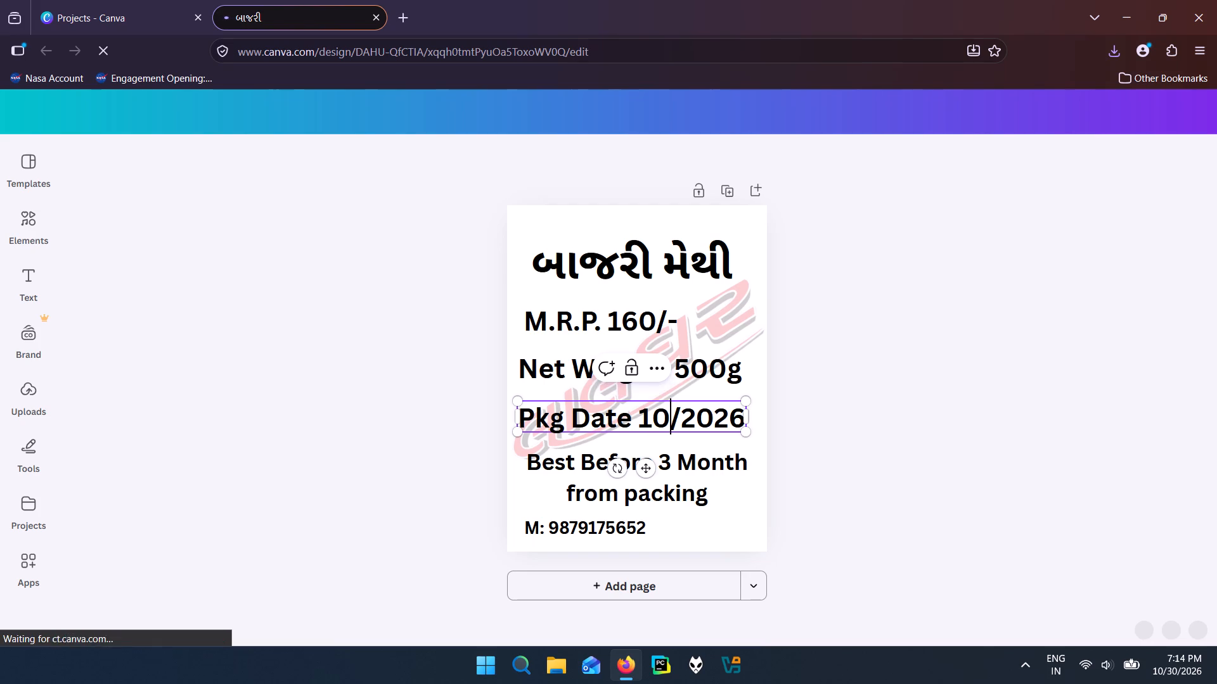
pyautogui.press('BackSpace')
pyautogui.press('1')
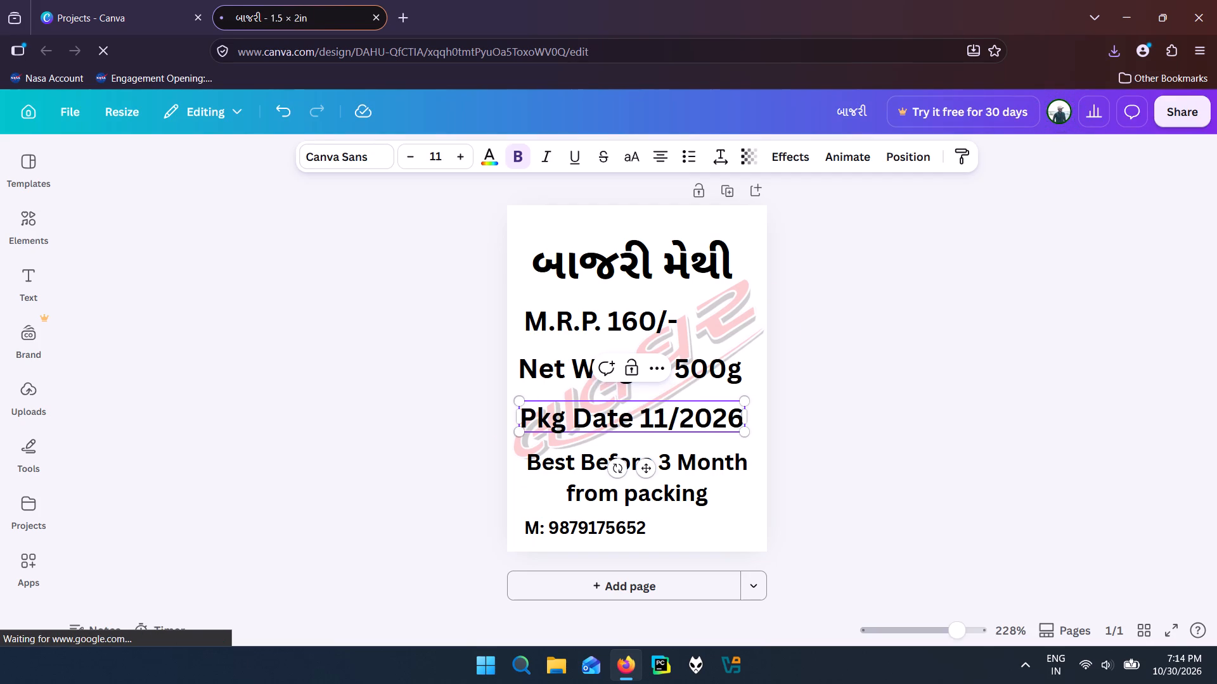
# Download the બાજરી label as a PNG, replacing the existing બાજરી file in the labels folder.
pyautogui.click(1201, 99)
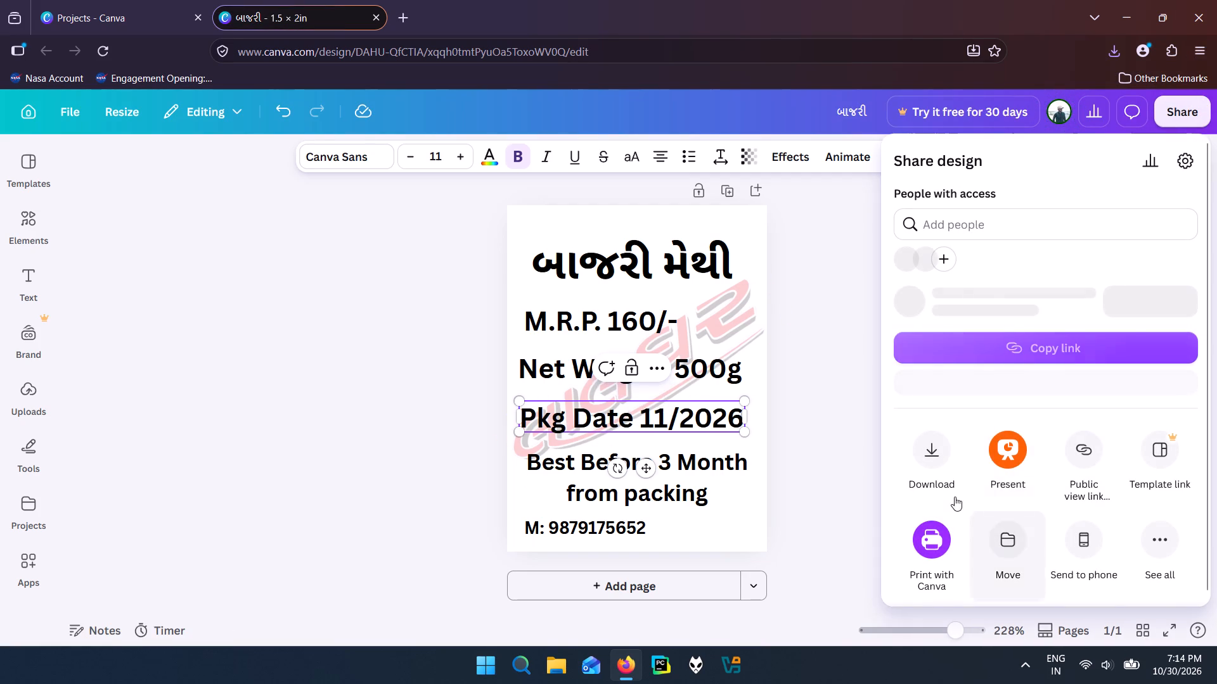
pyautogui.click(946, 482)
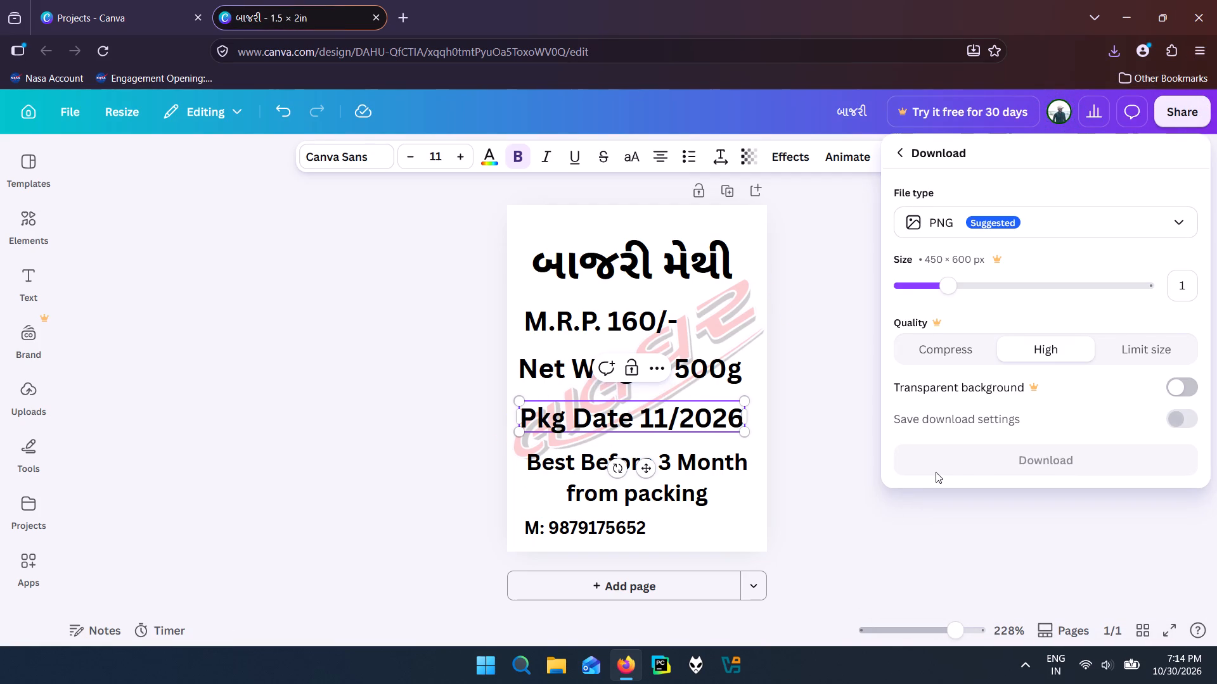
pyautogui.click(984, 460)
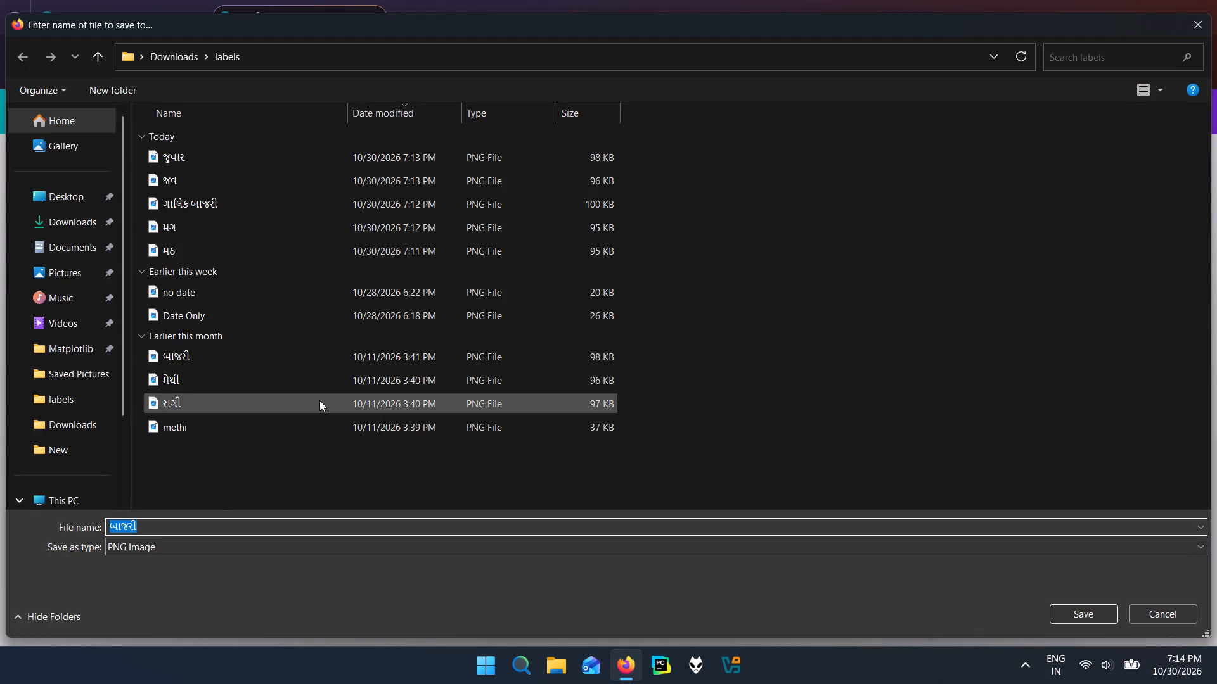
pyautogui.click(247, 349)
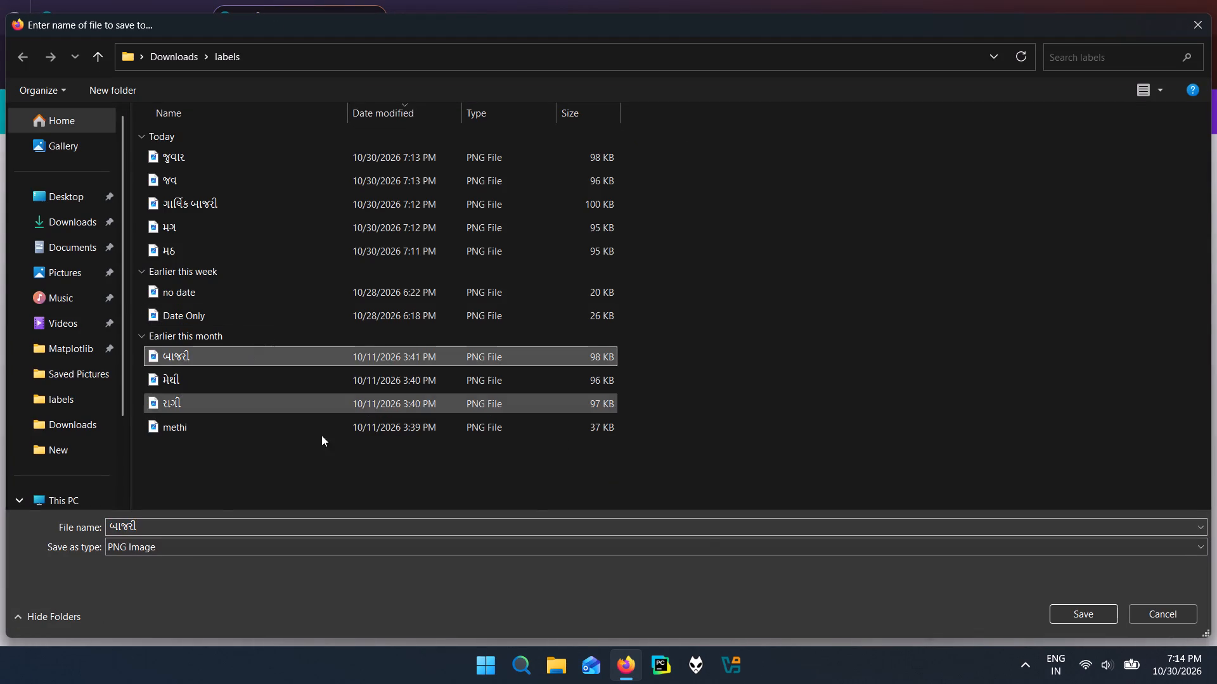
pyautogui.click(1086, 611)
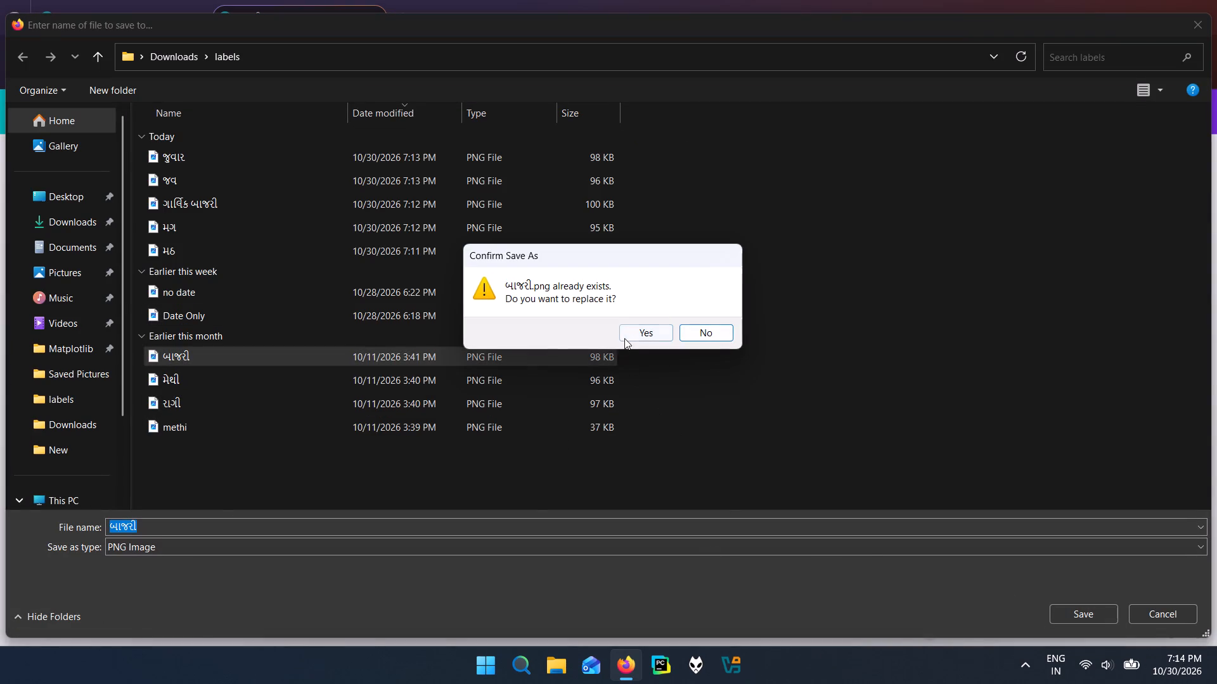
pyautogui.click(629, 329)
# Return to the projects page, open the મેથી label design from the recent projects and set its Pkg Date to 11/2026.
pyautogui.click(94, 1)
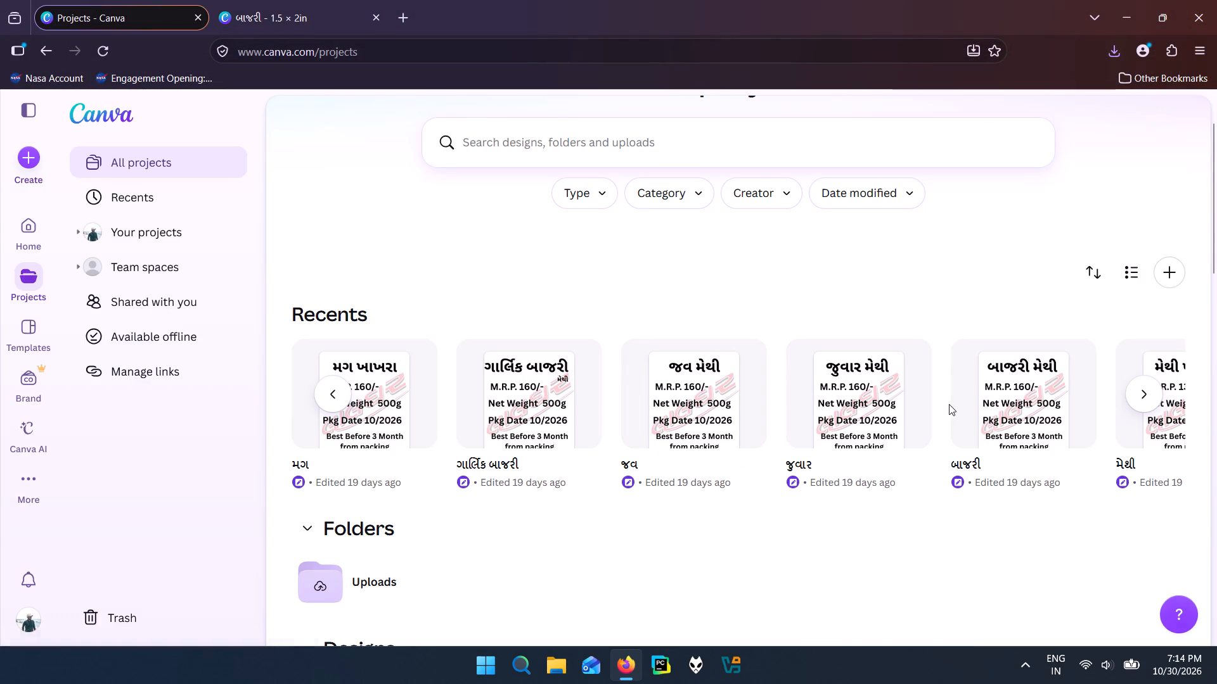
pyautogui.scroll(-1, 981, 395)
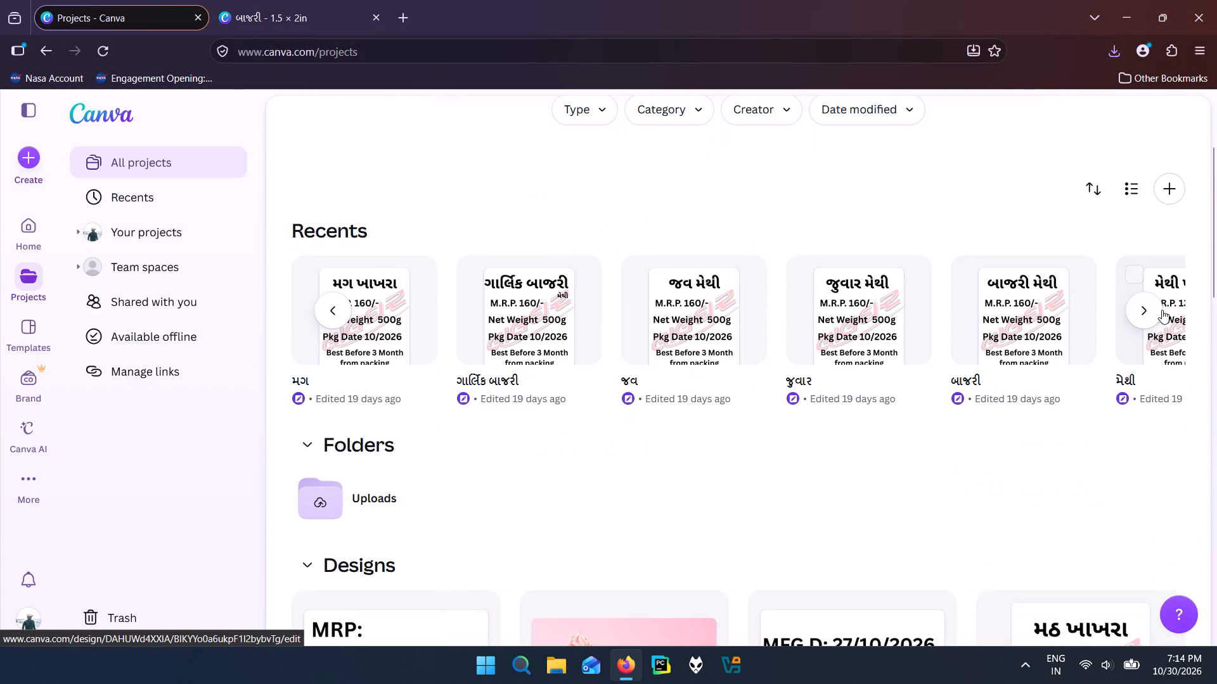
pyautogui.click(1154, 313)
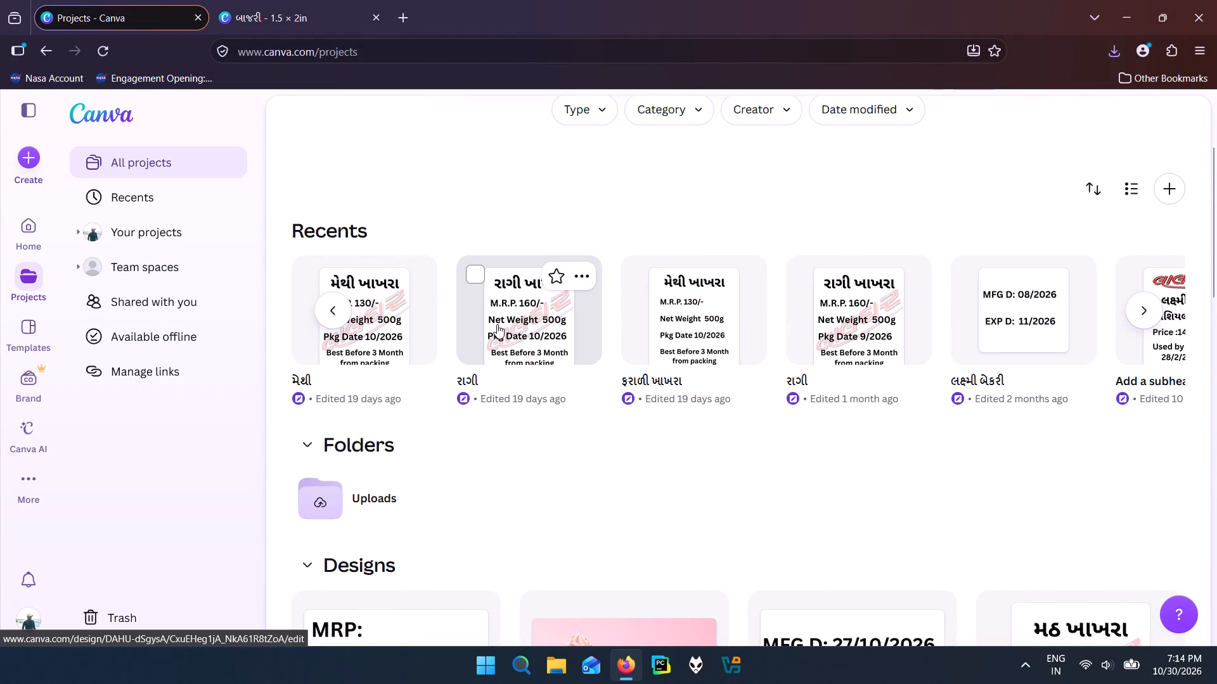
pyautogui.click(390, 324)
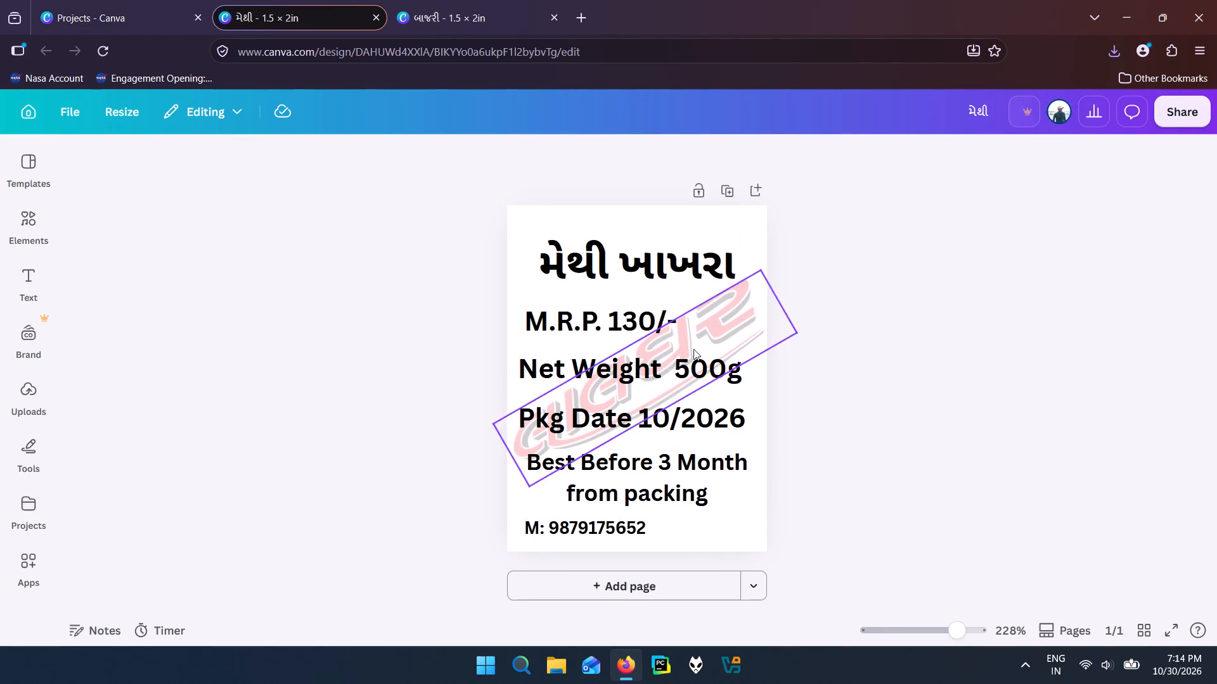
pyautogui.click(670, 412)
pyautogui.doubleClick(658, 416)
pyautogui.click(664, 416)
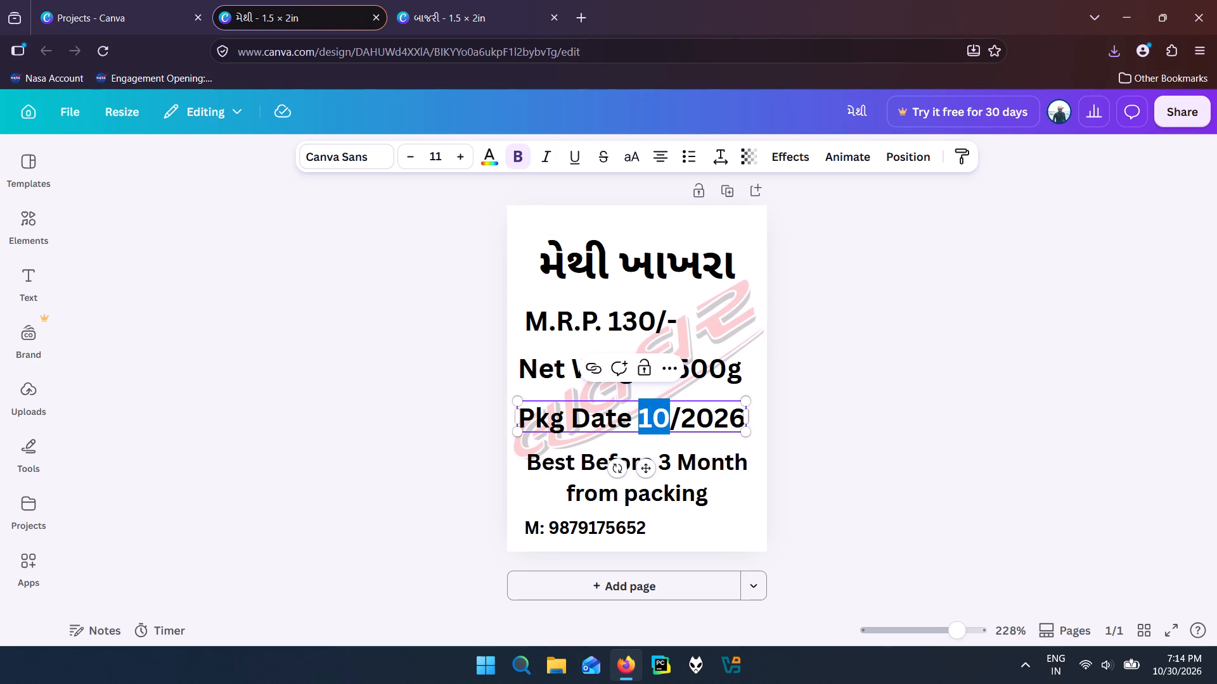
pyautogui.press('BackSpace')
pyautogui.press('1')
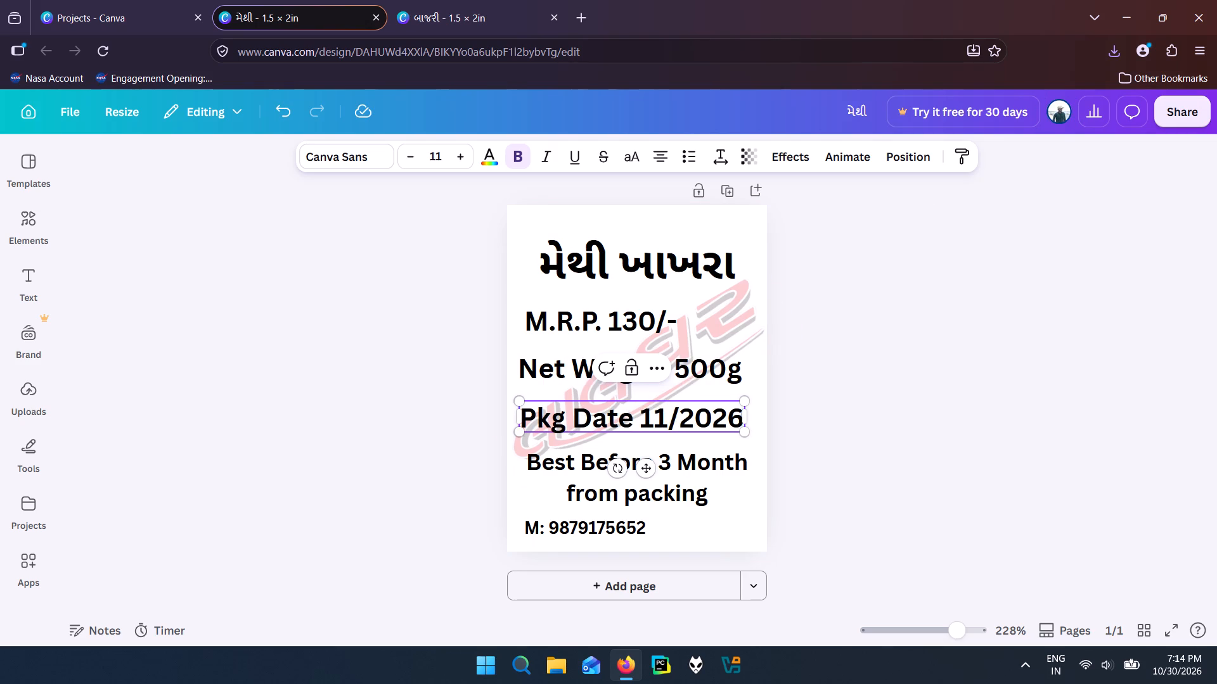
# Download the મેથી label as a PNG, replacing the existing મેથી file in the labels folder, and close the મેથી and બાજરી designs.
pyautogui.click(1185, 106)
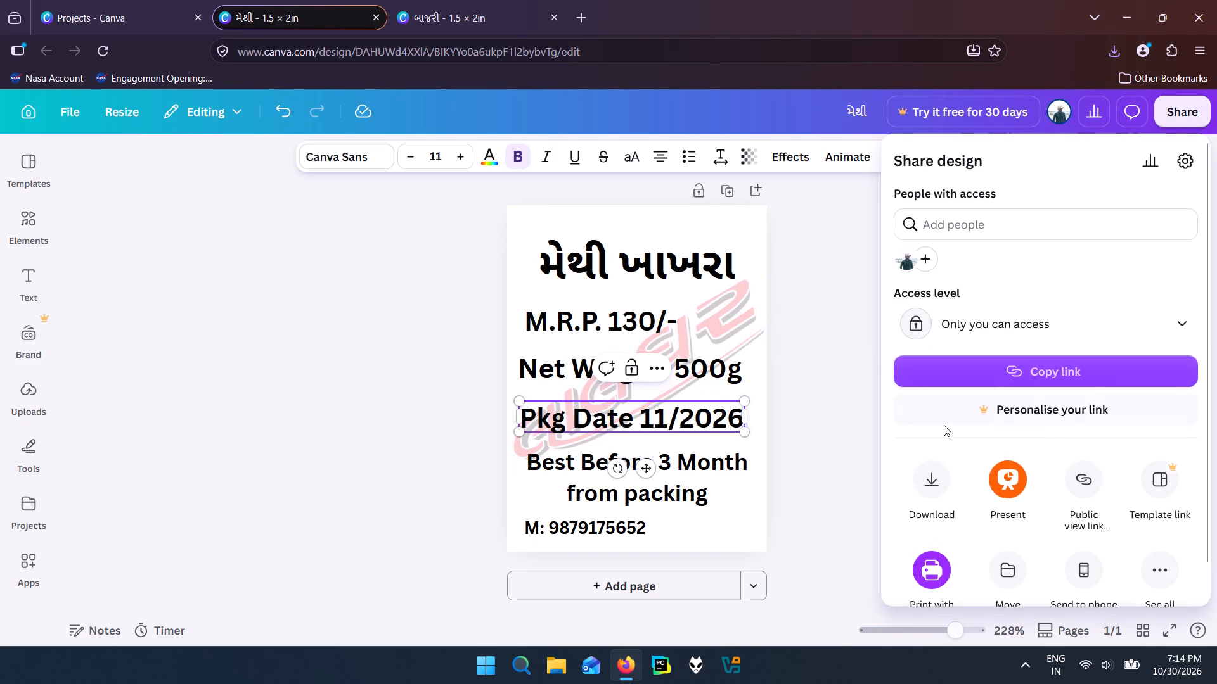
pyautogui.click(934, 495)
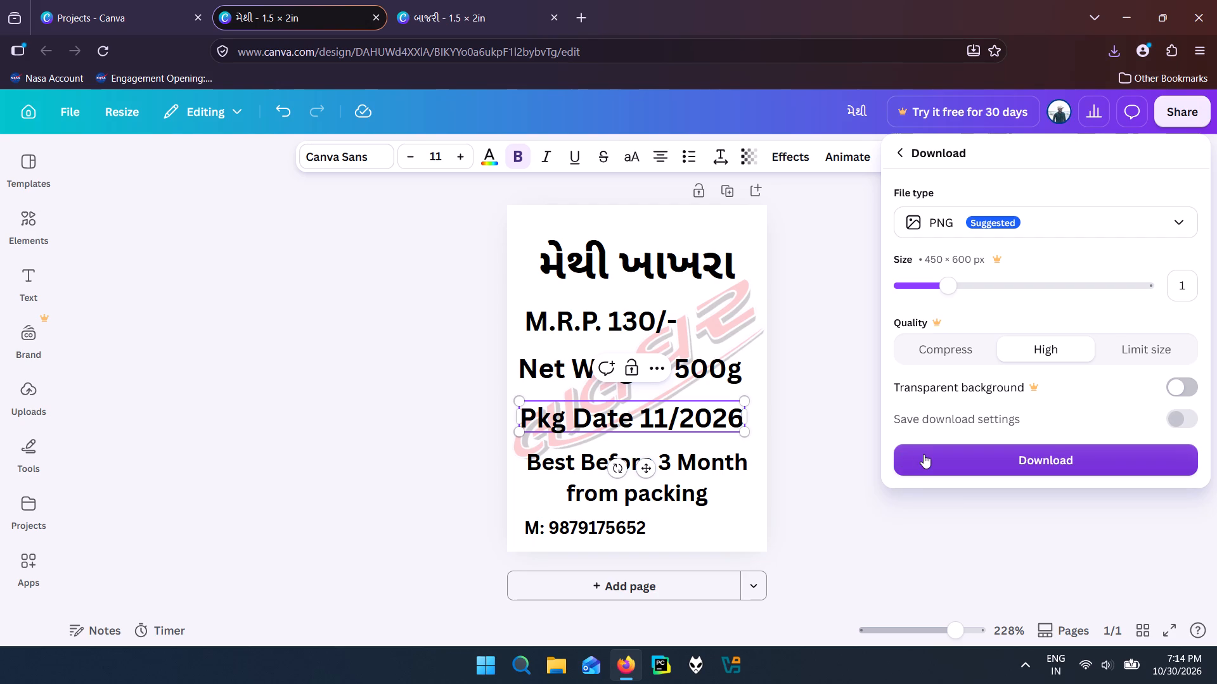
pyautogui.click(924, 454)
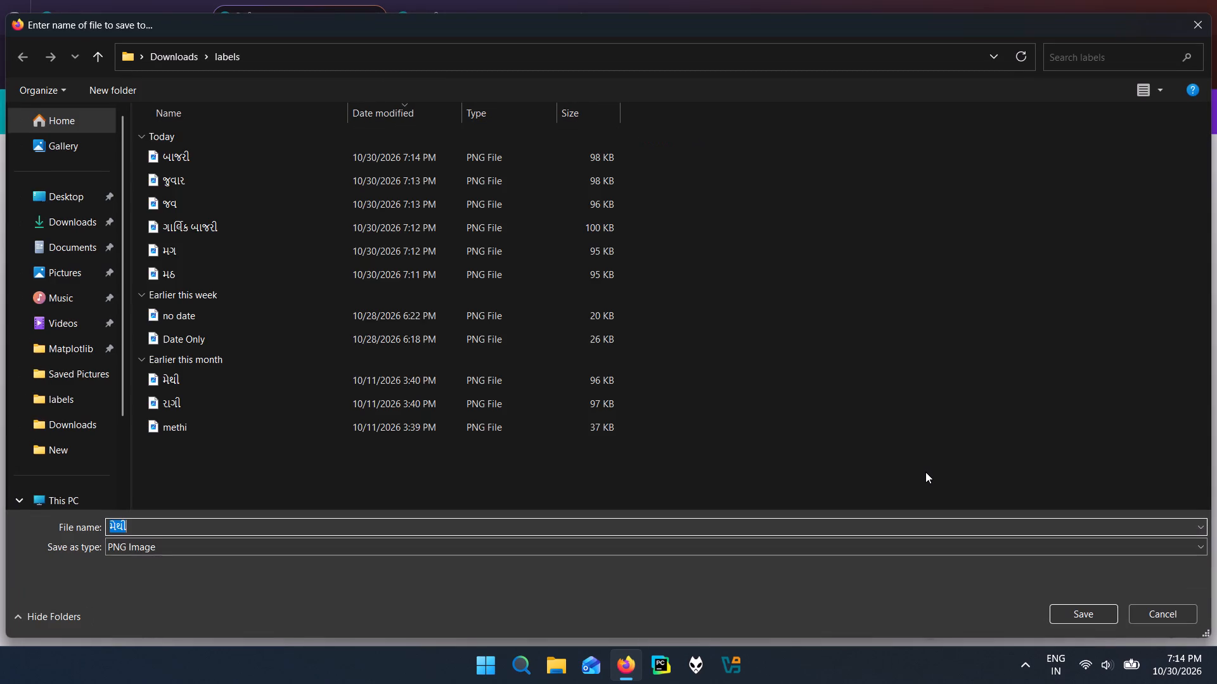
pyautogui.click(412, 376)
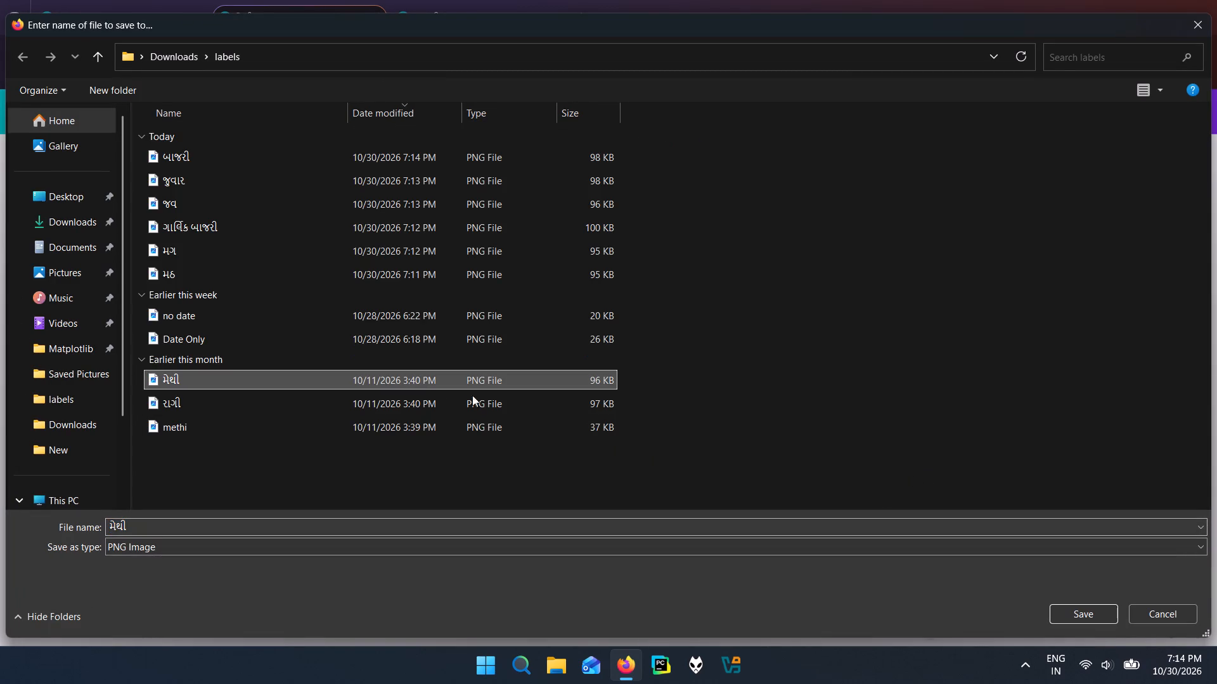
pyautogui.click(1058, 607)
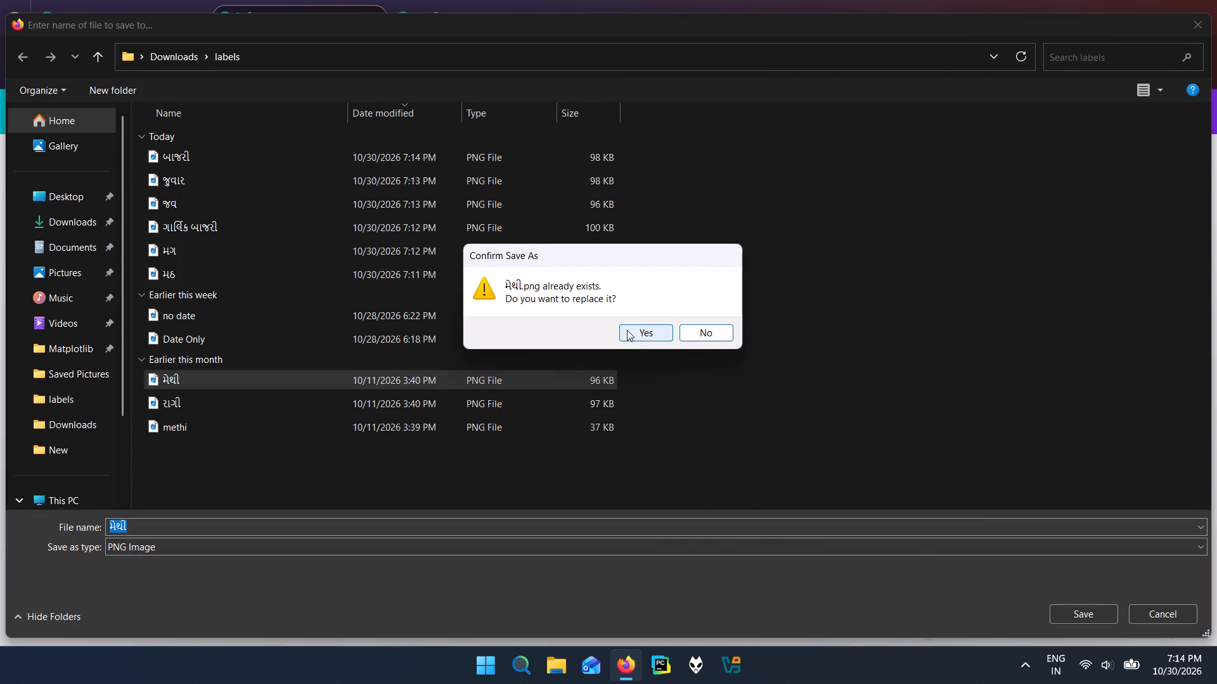
pyautogui.click(627, 330)
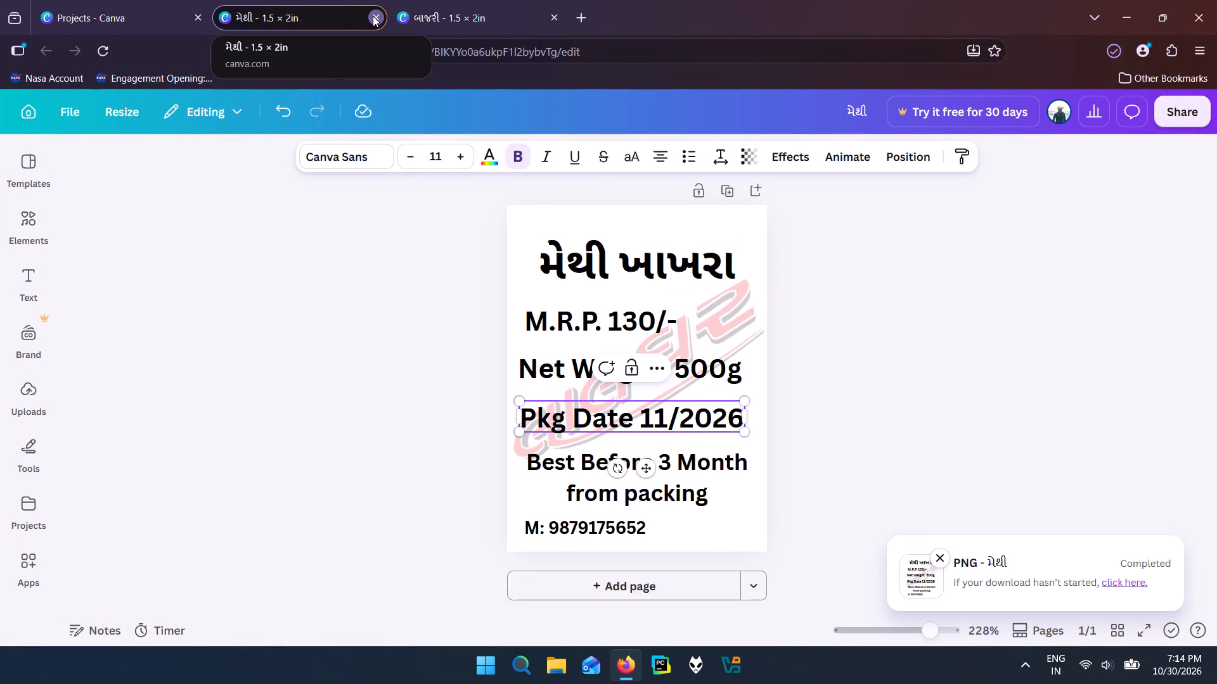
pyautogui.click(373, 16)
pyautogui.click(373, 15)
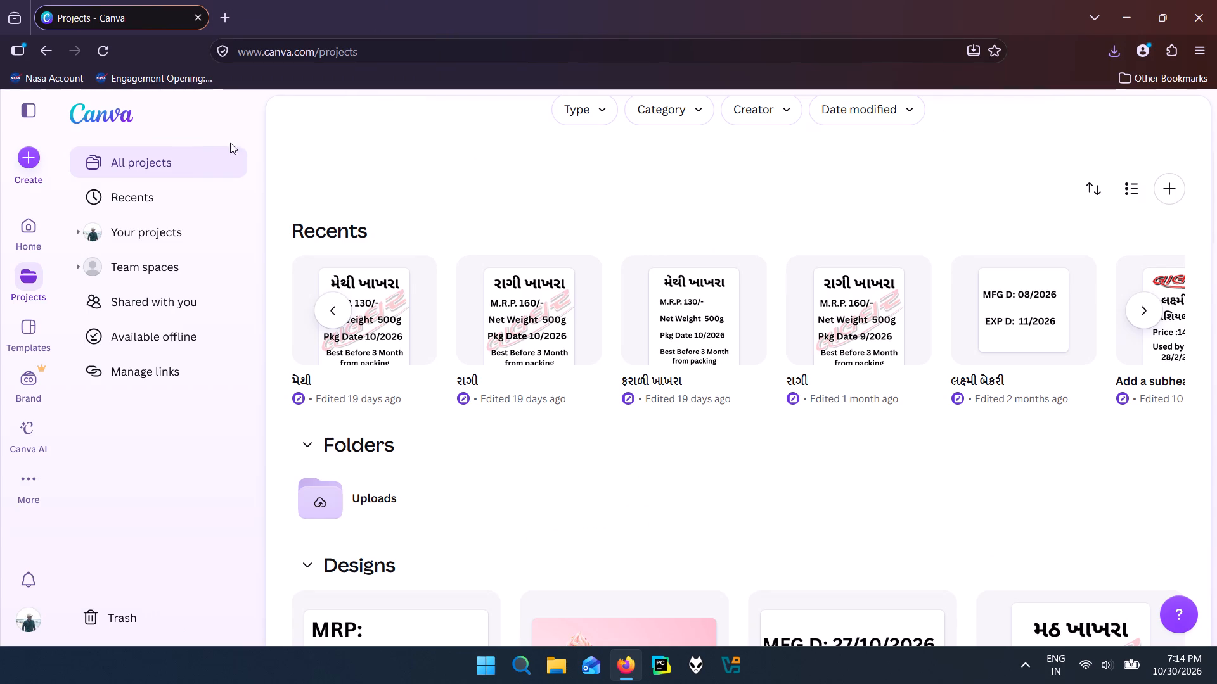
# Open the more recently edited રાગી label design from the recent projects and set its Pkg Date to 11/2026.
pyautogui.click(568, 327)
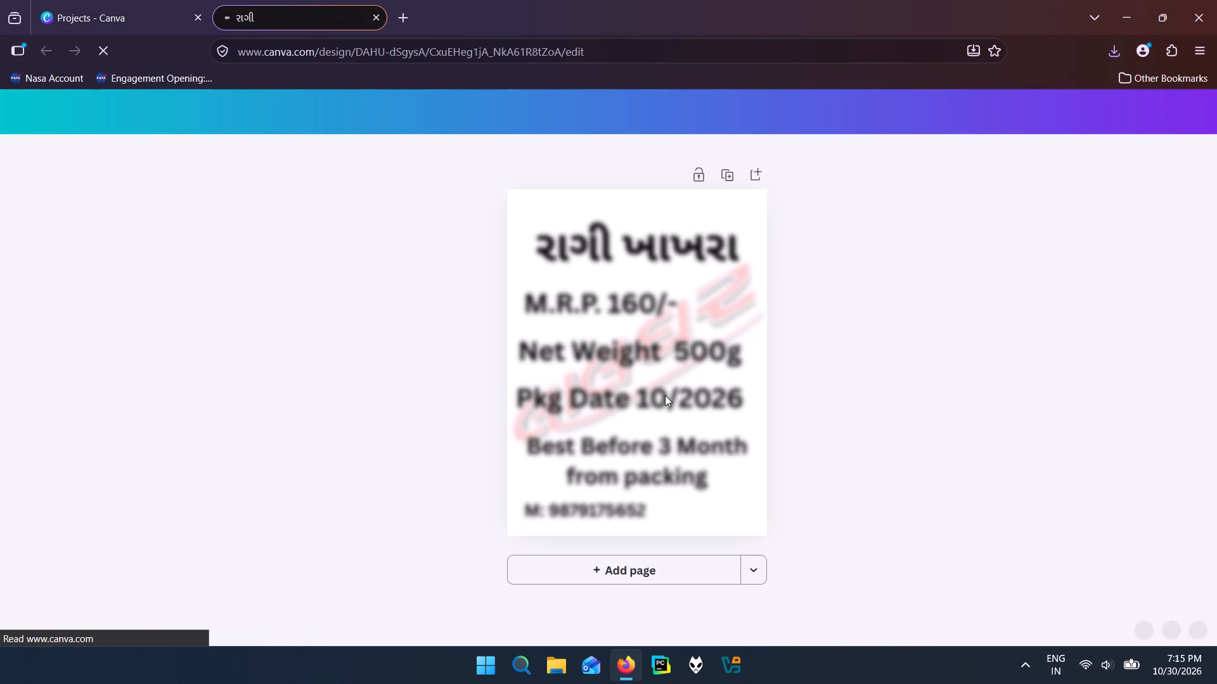
pyautogui.doubleClick(644, 411)
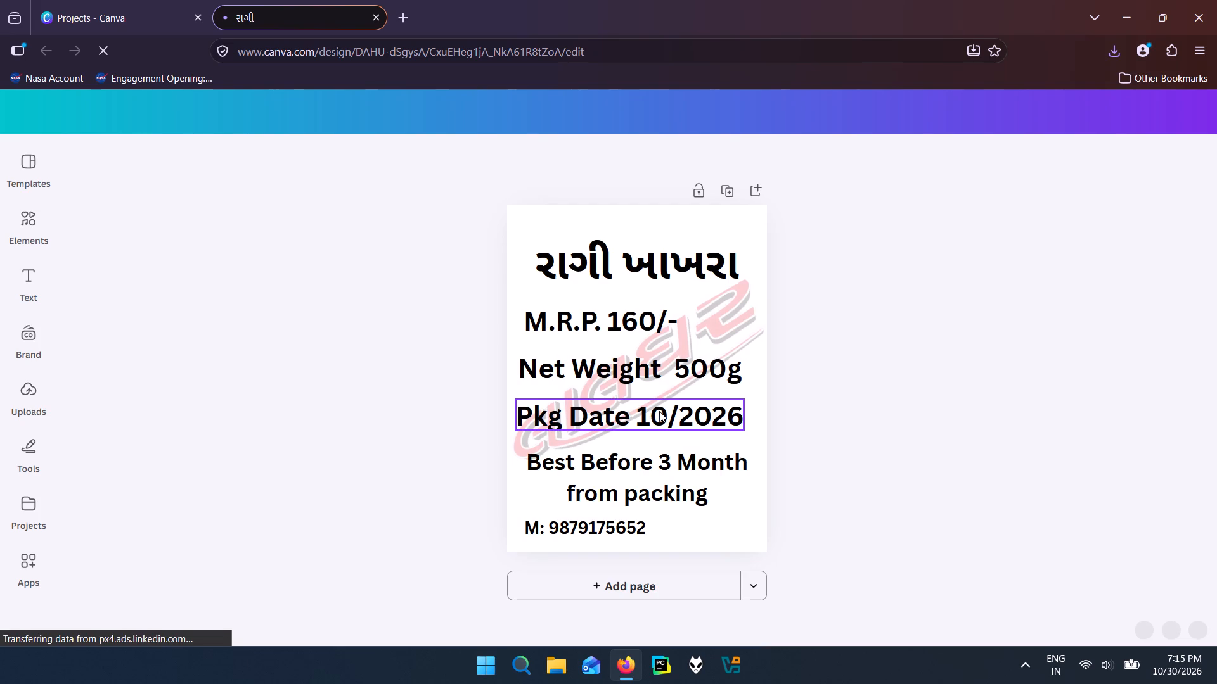
pyautogui.doubleClick(659, 411)
pyautogui.press('BackSpace')
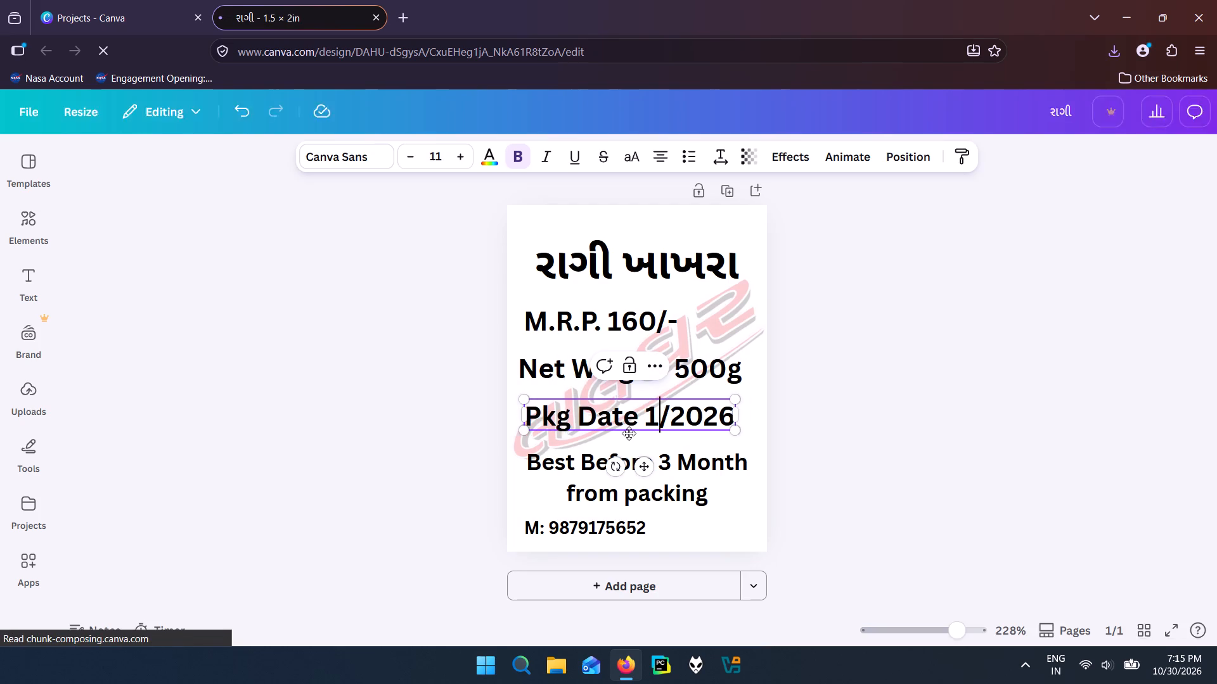
pyautogui.press('1')
# Download the રાગી label as a PNG, replacing the existing રાગી file in the labels folder.
pyautogui.click(1176, 108)
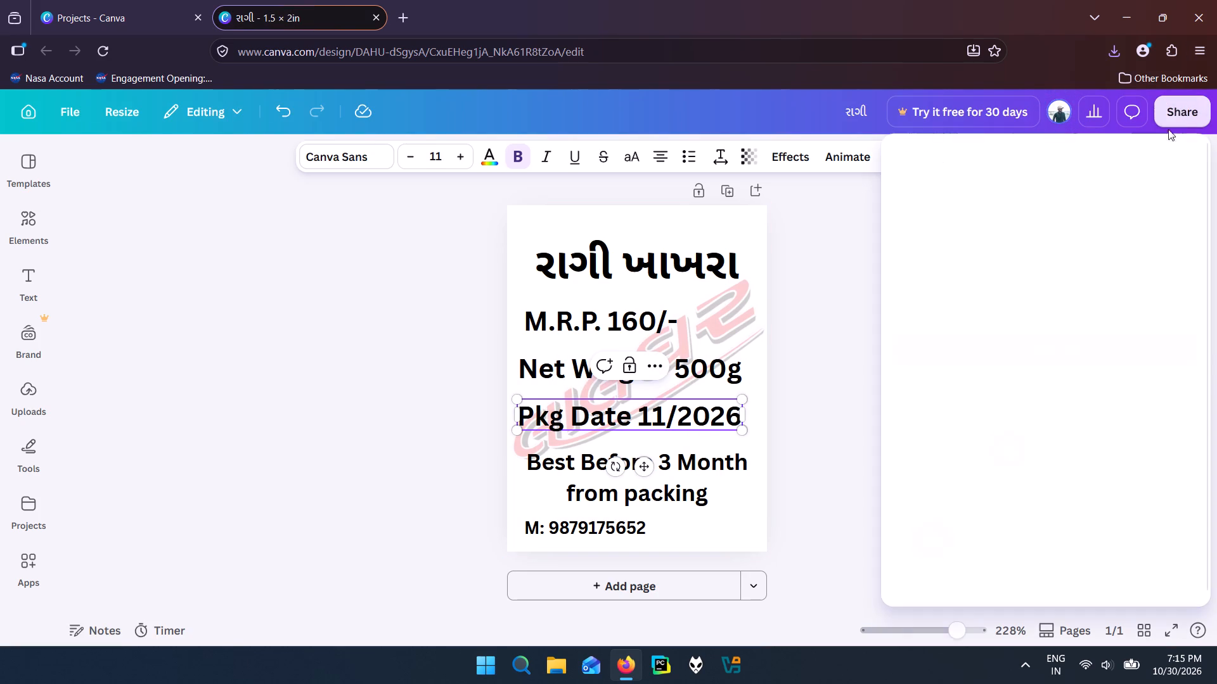
pyautogui.click(924, 459)
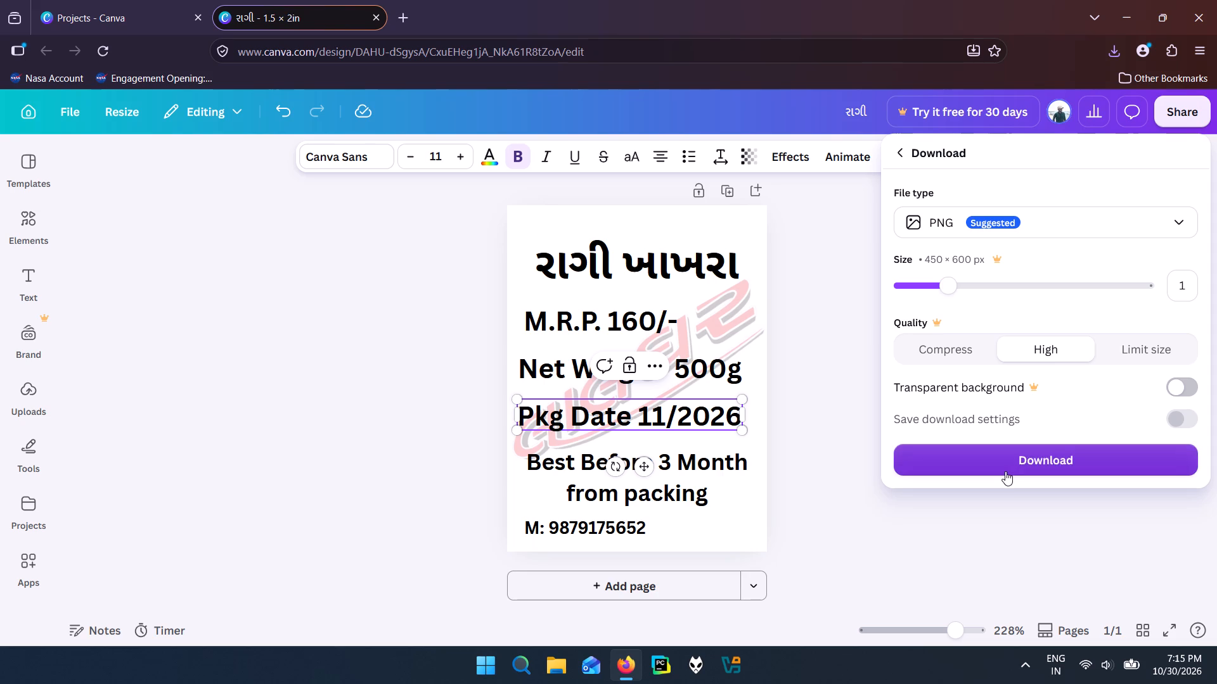
pyautogui.click(1005, 471)
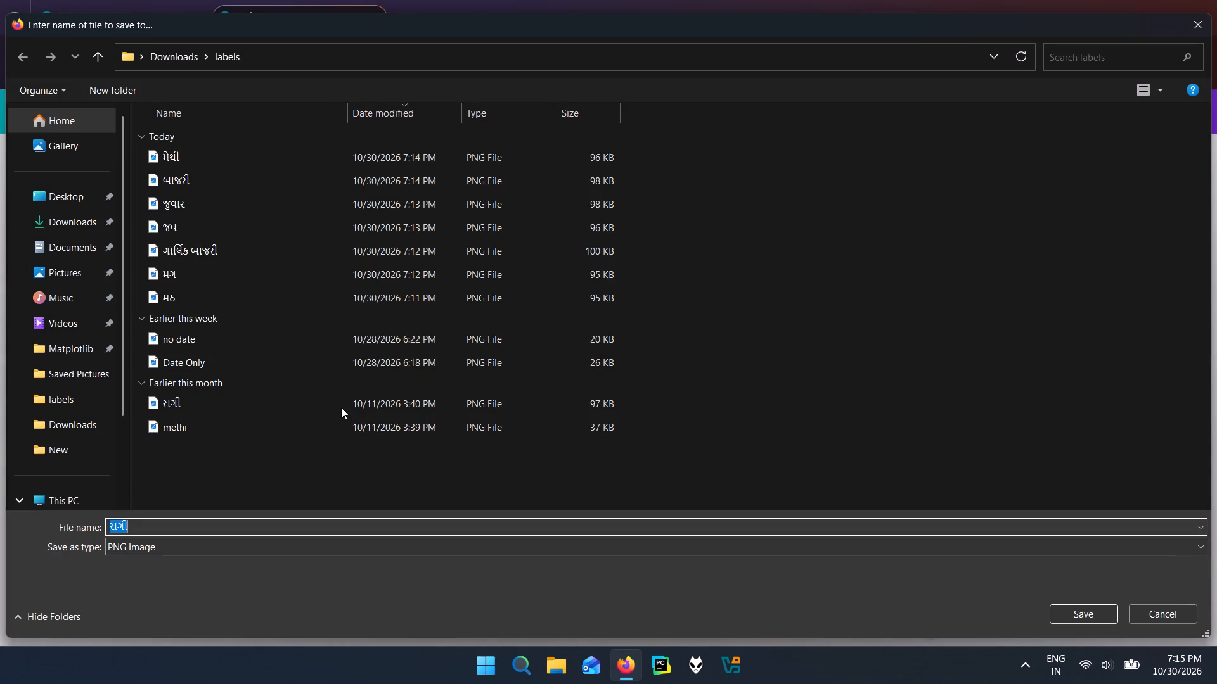
pyautogui.click(341, 407)
pyautogui.click(1088, 616)
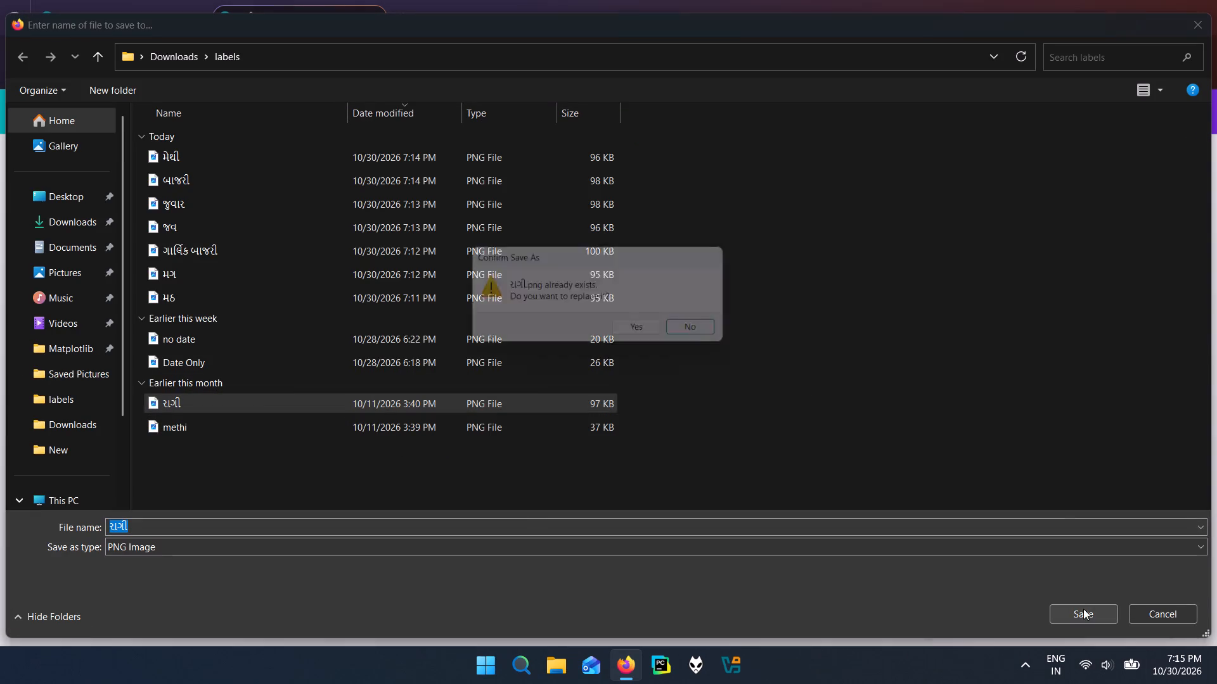
pyautogui.click(648, 332)
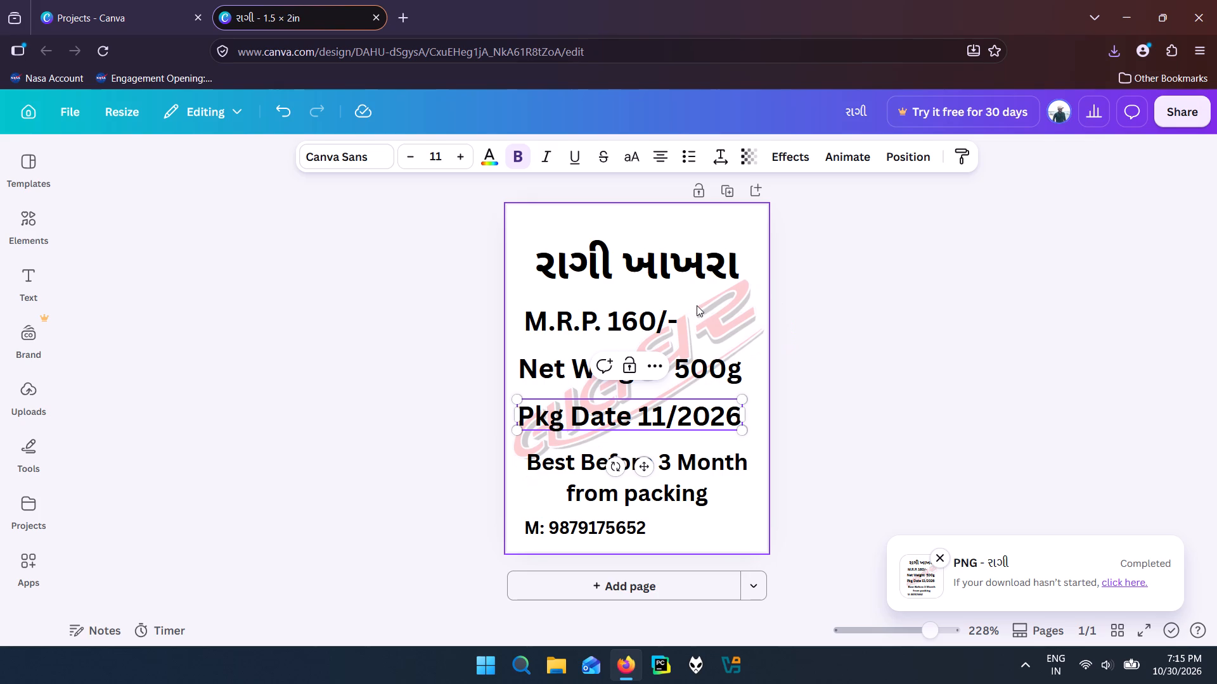
# Return to the projects page and make a copy of the મેથી label design.
pyautogui.click(124, 13)
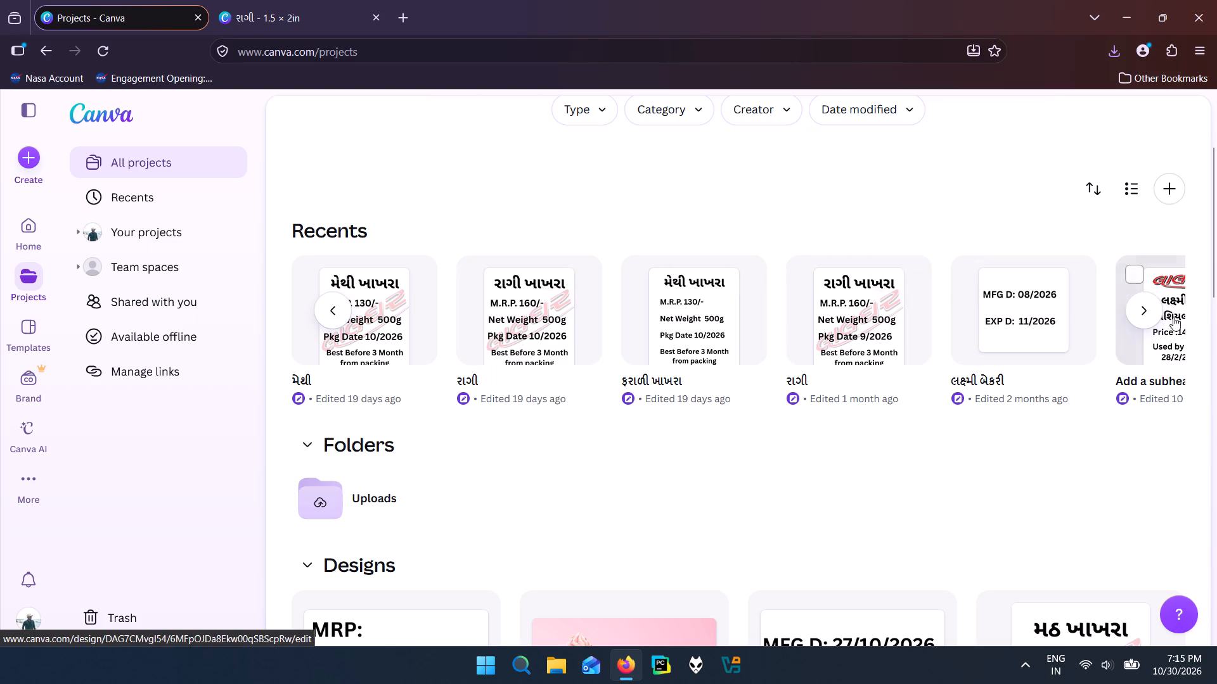
pyautogui.click(417, 272)
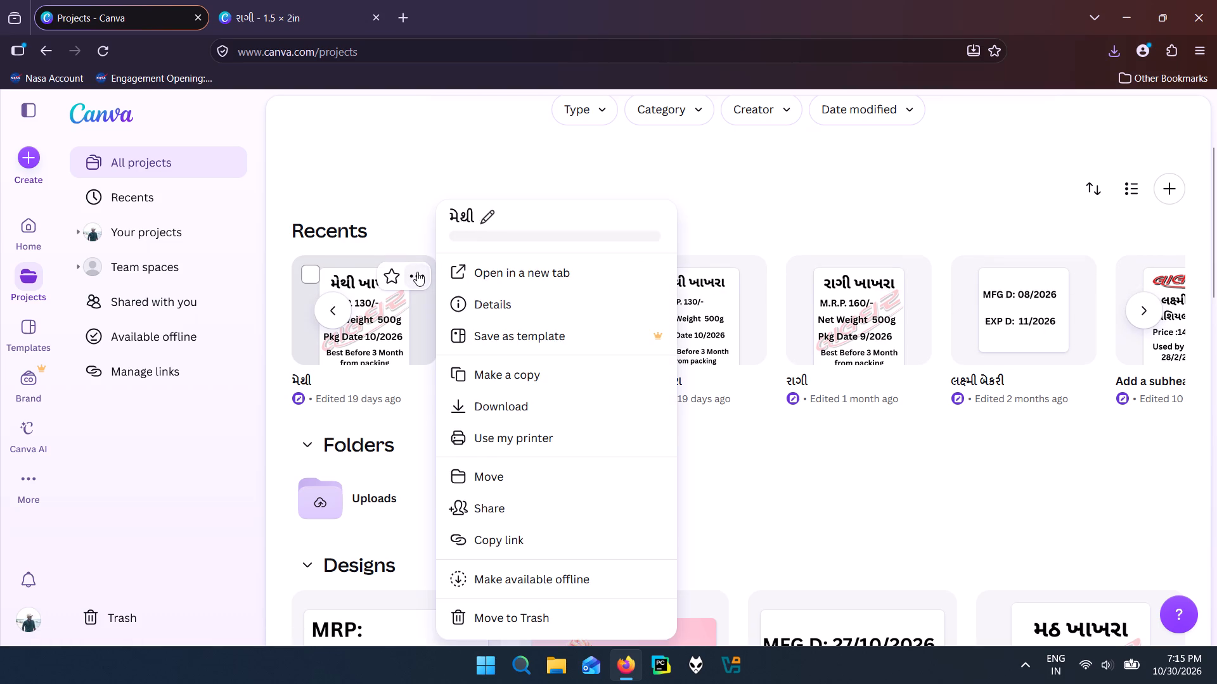
pyautogui.click(484, 370)
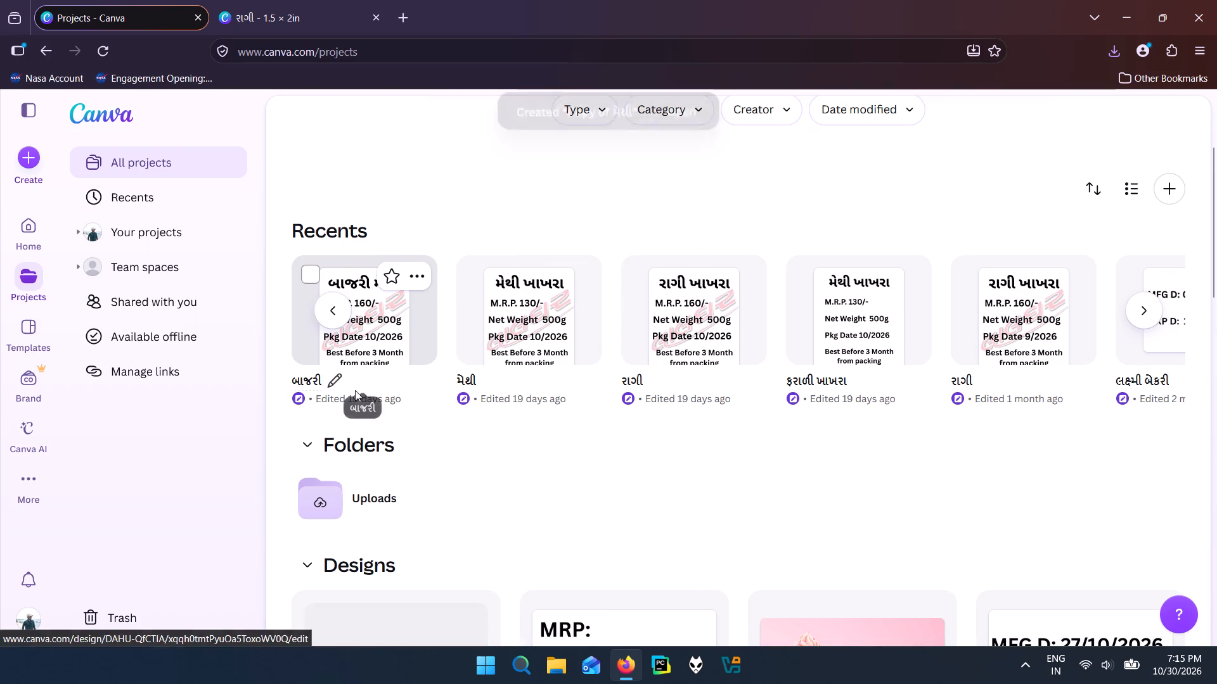
# Open the copy of the મેથી design from the start of the recent projects and close the રાગી design.
pyautogui.scroll(4, 378, 368)
pyautogui.scroll(-1, 379, 365)
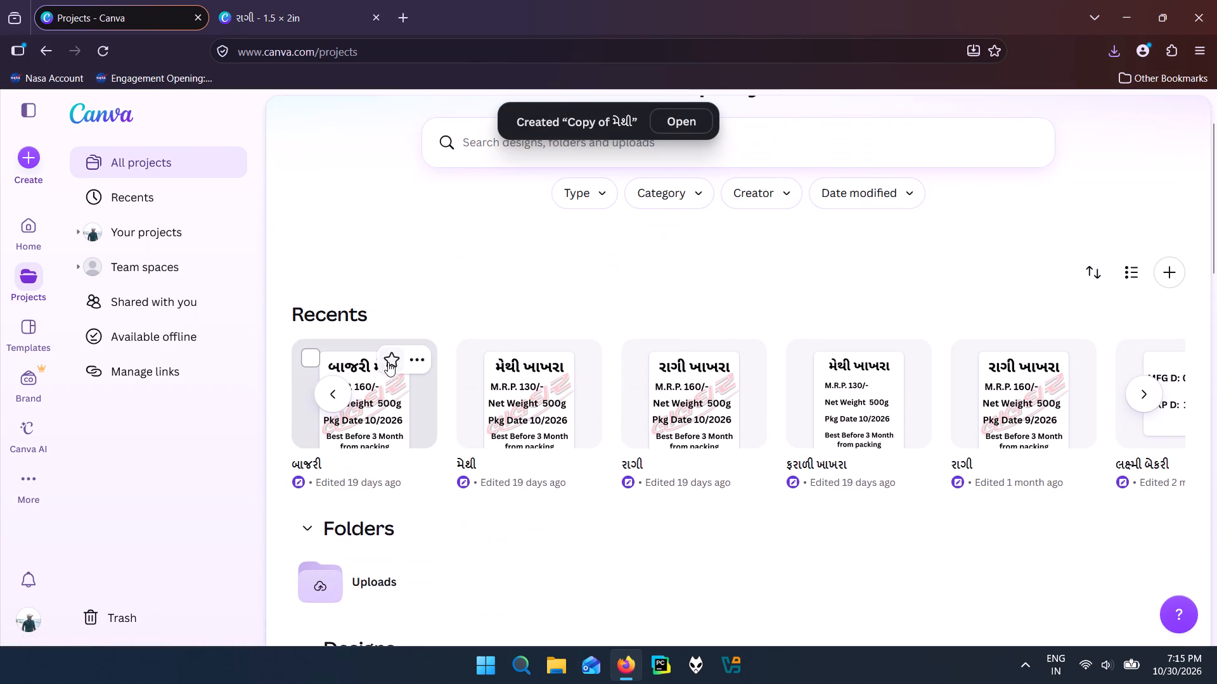
pyautogui.click(332, 398)
pyautogui.click(332, 398)
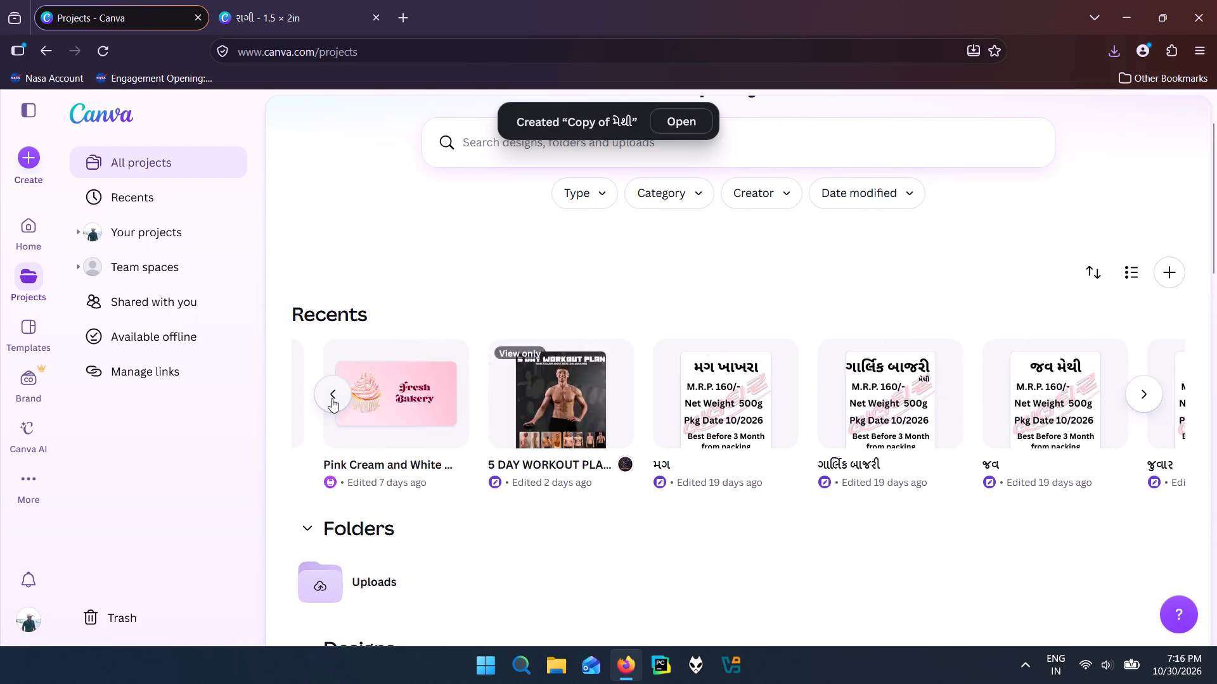
pyautogui.click(332, 398)
pyautogui.click(332, 398)
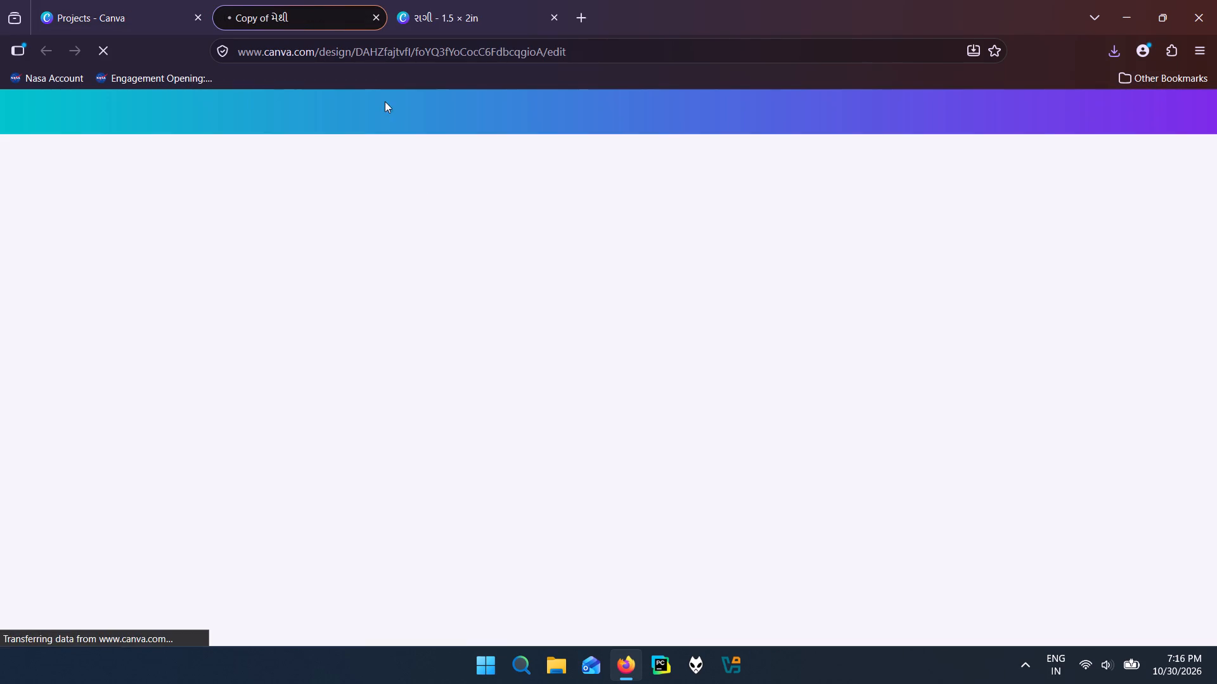
pyautogui.click(554, 19)
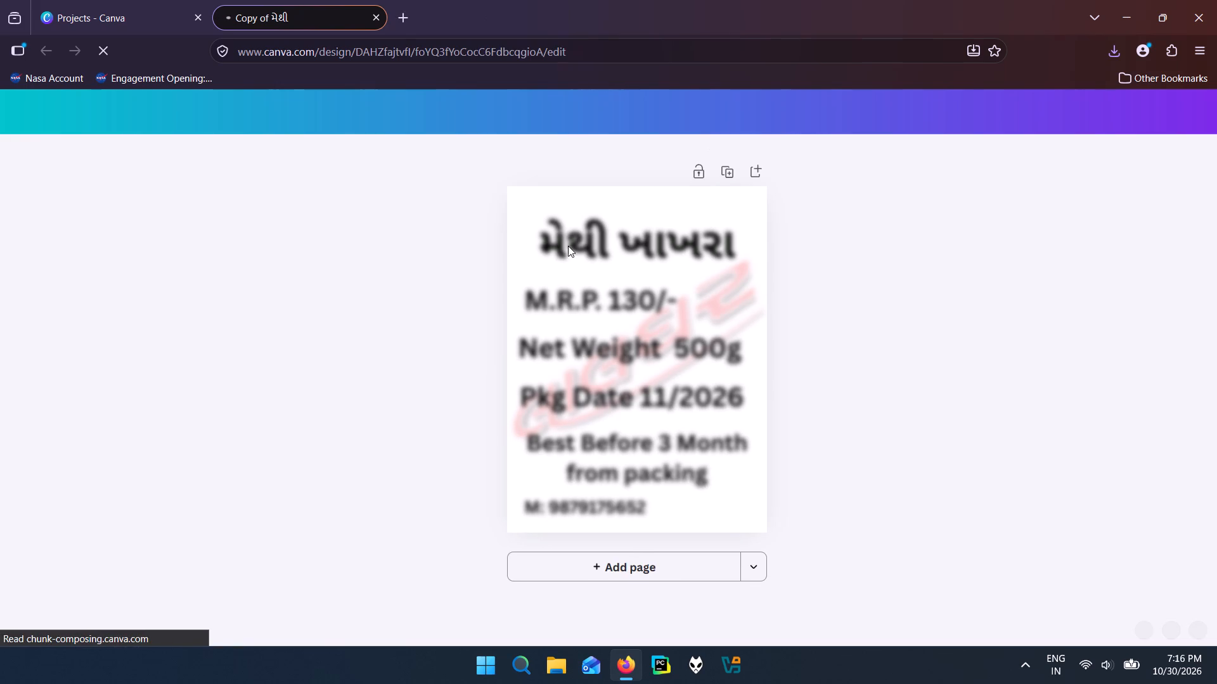
# Remove the word મેથી from the title of the copied label so that it reads only ખાખરા.
pyautogui.doubleClick(576, 266)
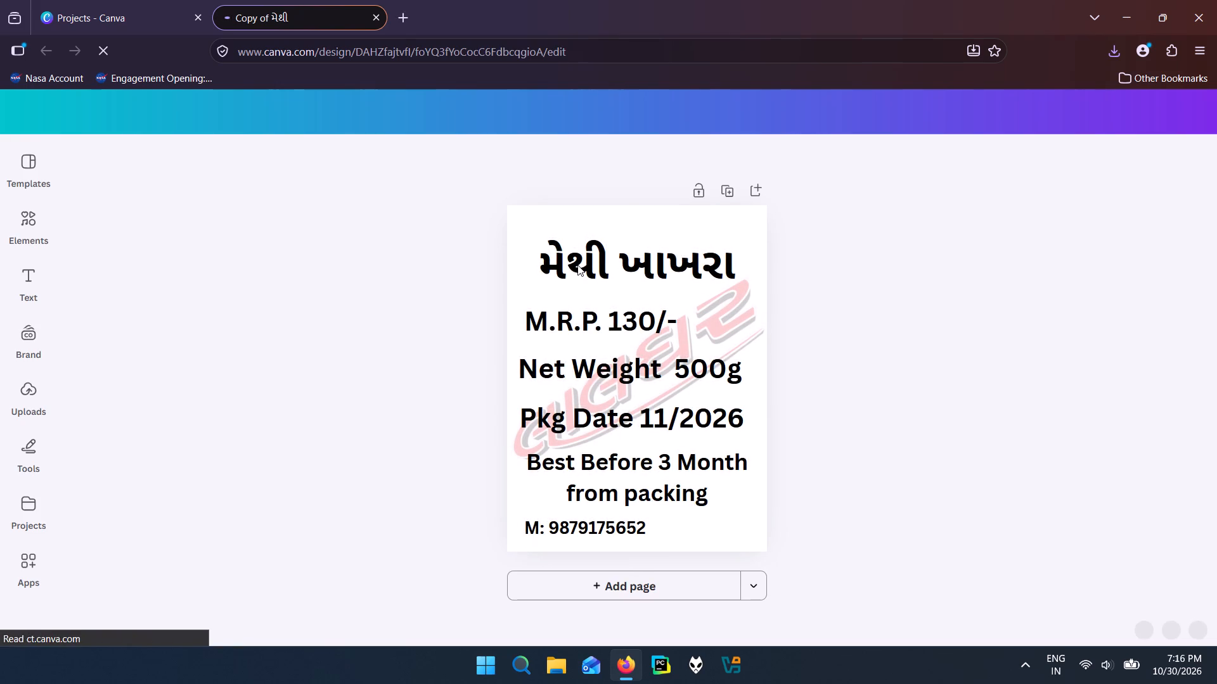
pyautogui.doubleClick(577, 265)
pyautogui.click(605, 259)
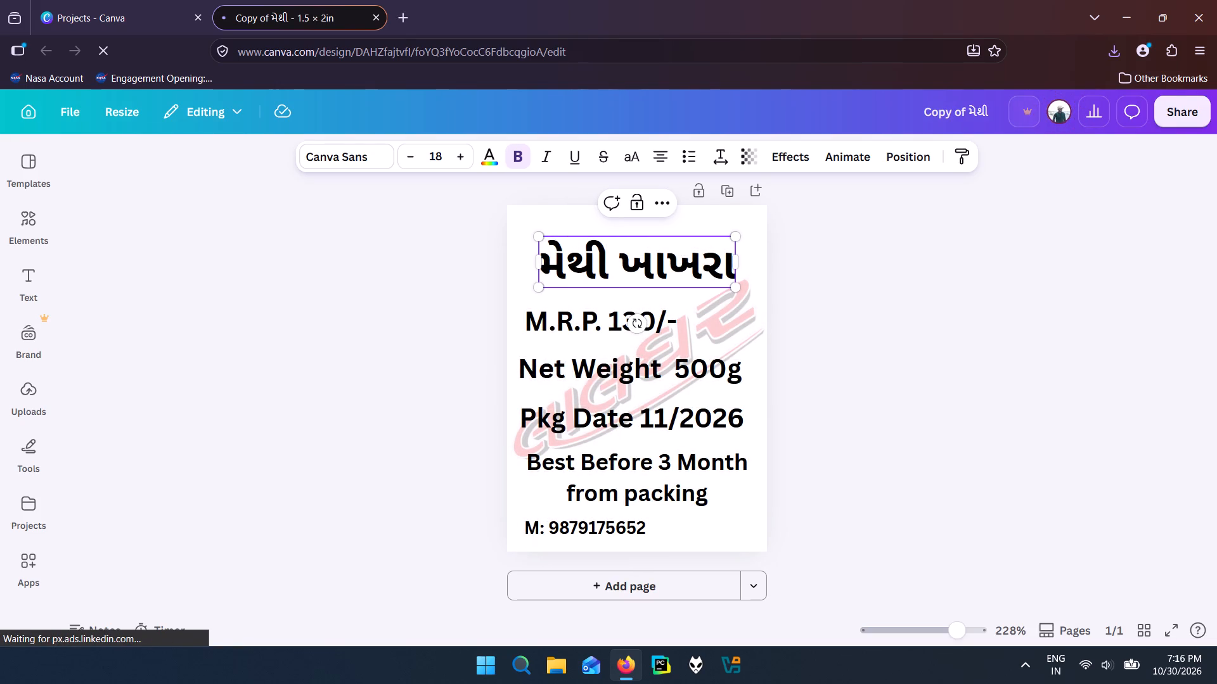
pyautogui.click(622, 257)
pyautogui.press('BackSpace')
pyautogui.press('BackSpace')
pyautogui.press('BackSpace')
pyautogui.press('BackSpace')
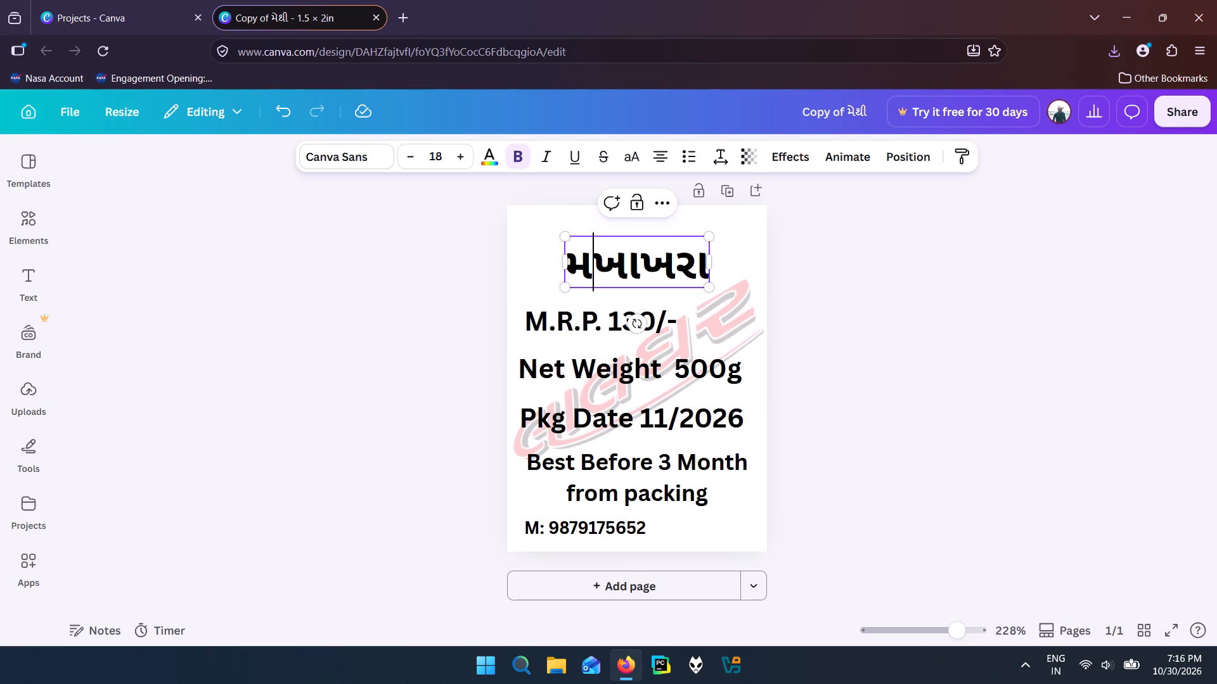
pyautogui.press('BackSpace')
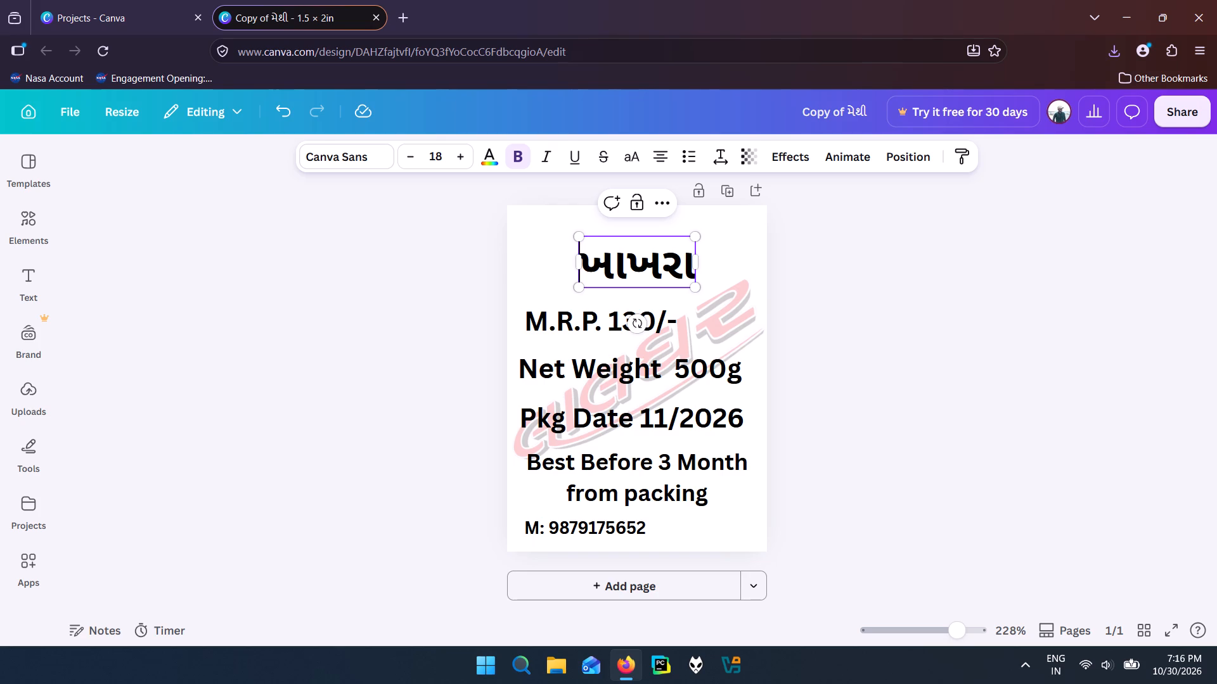
pyautogui.click(1035, 376)
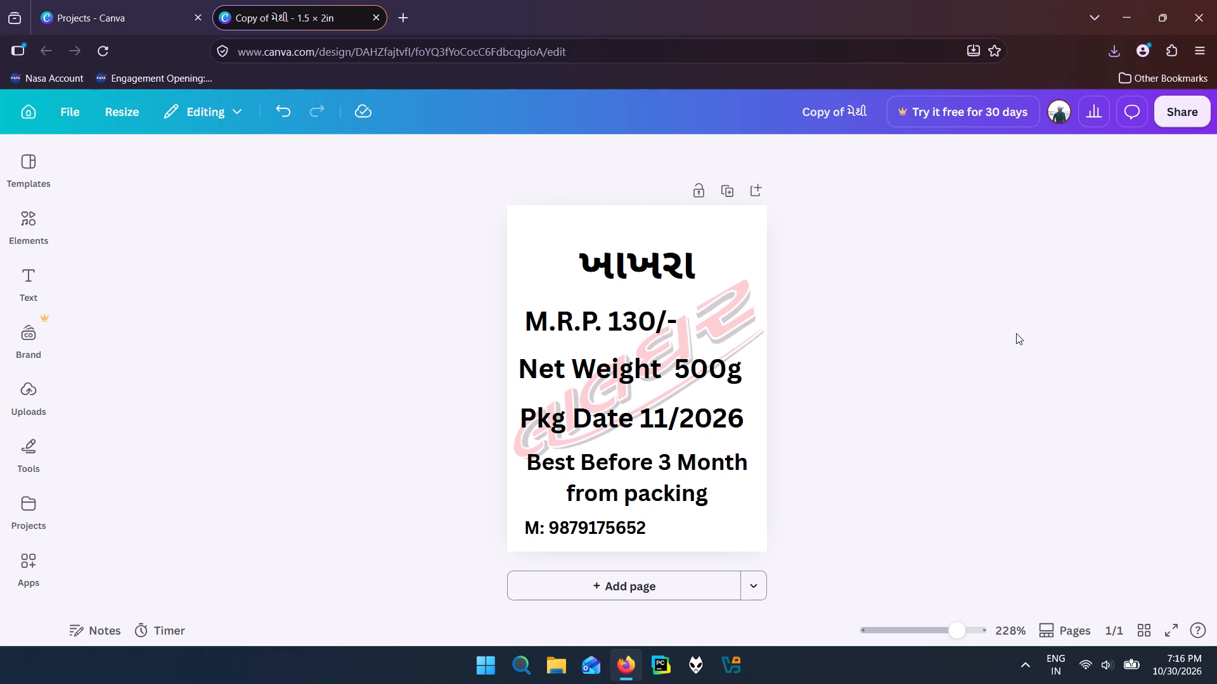
pyautogui.press('.')
# Set the M.R.P. on the copied label to 100/-.
pyautogui.doubleClick(636, 326)
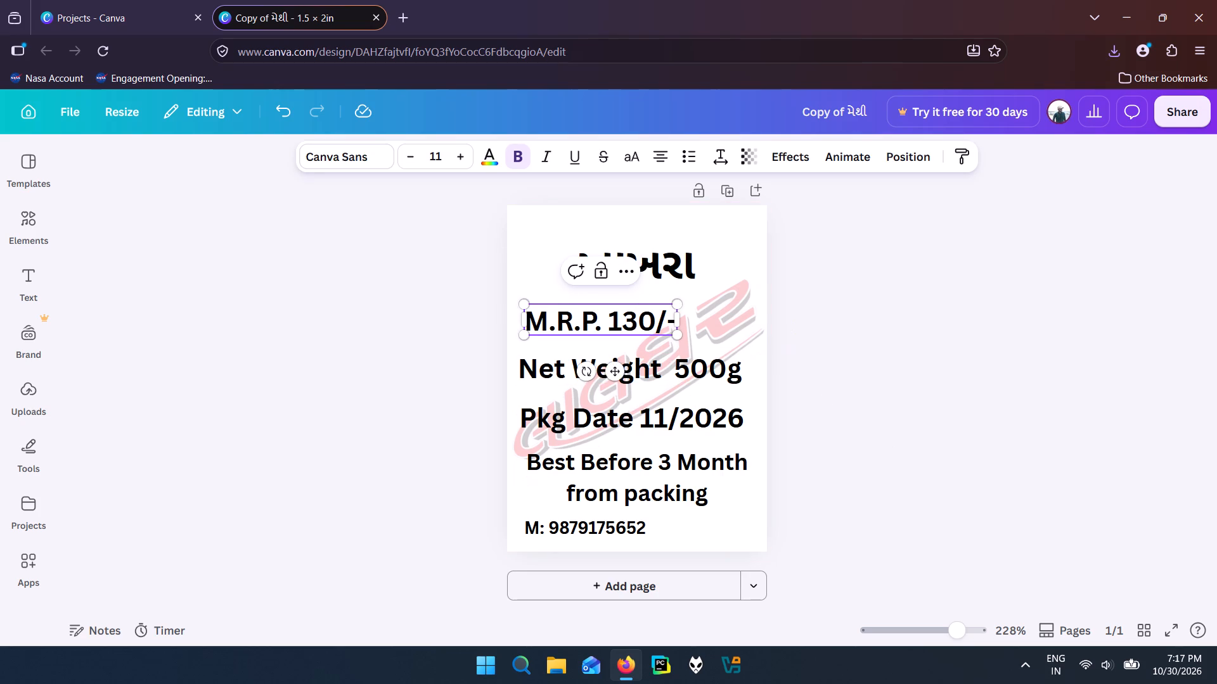
pyautogui.click(915, 315)
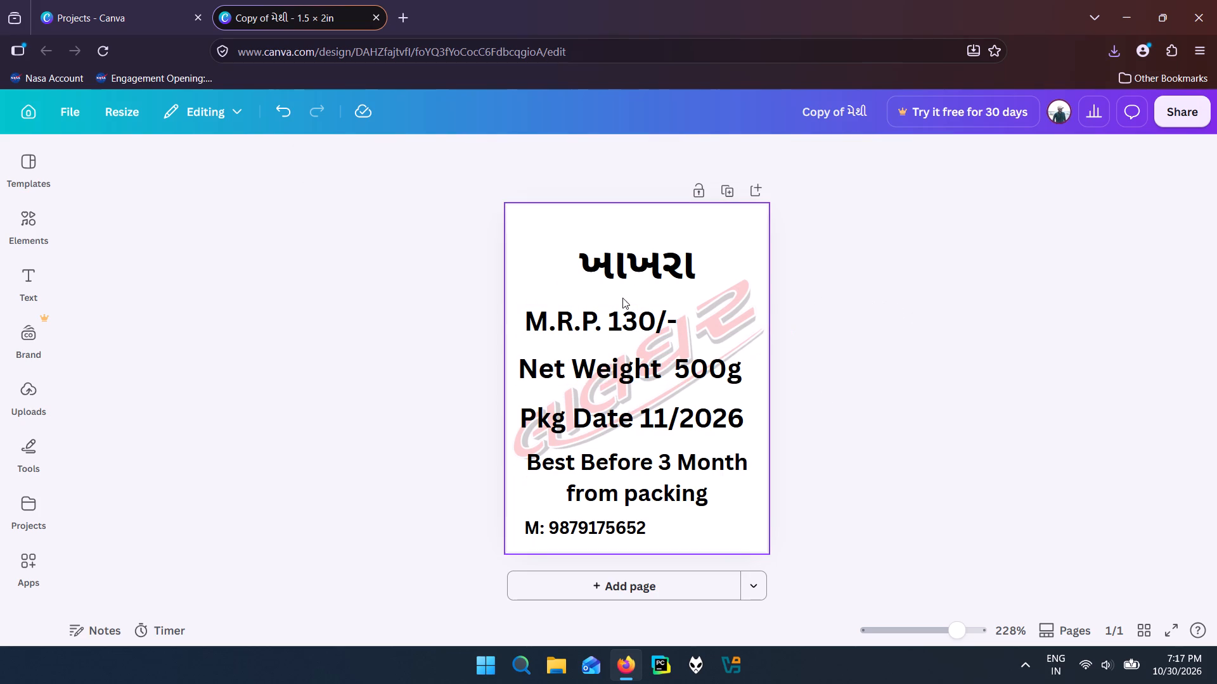
pyautogui.click(636, 319)
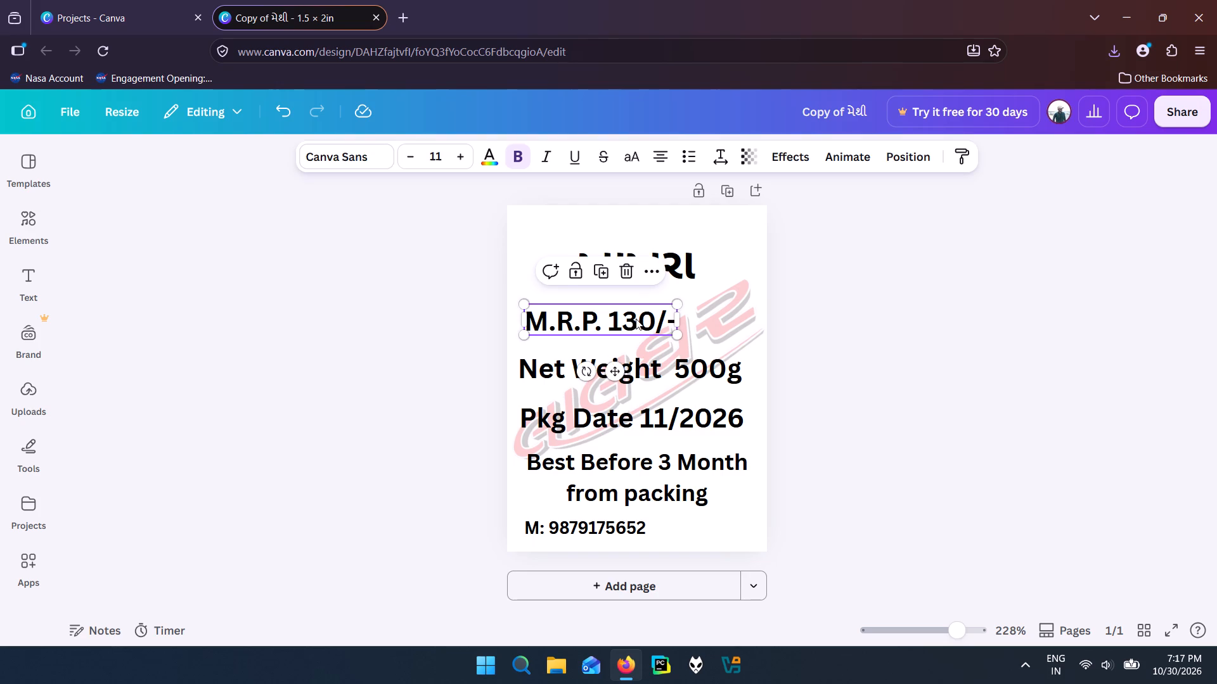
pyautogui.doubleClick(636, 319)
pyautogui.click(636, 319)
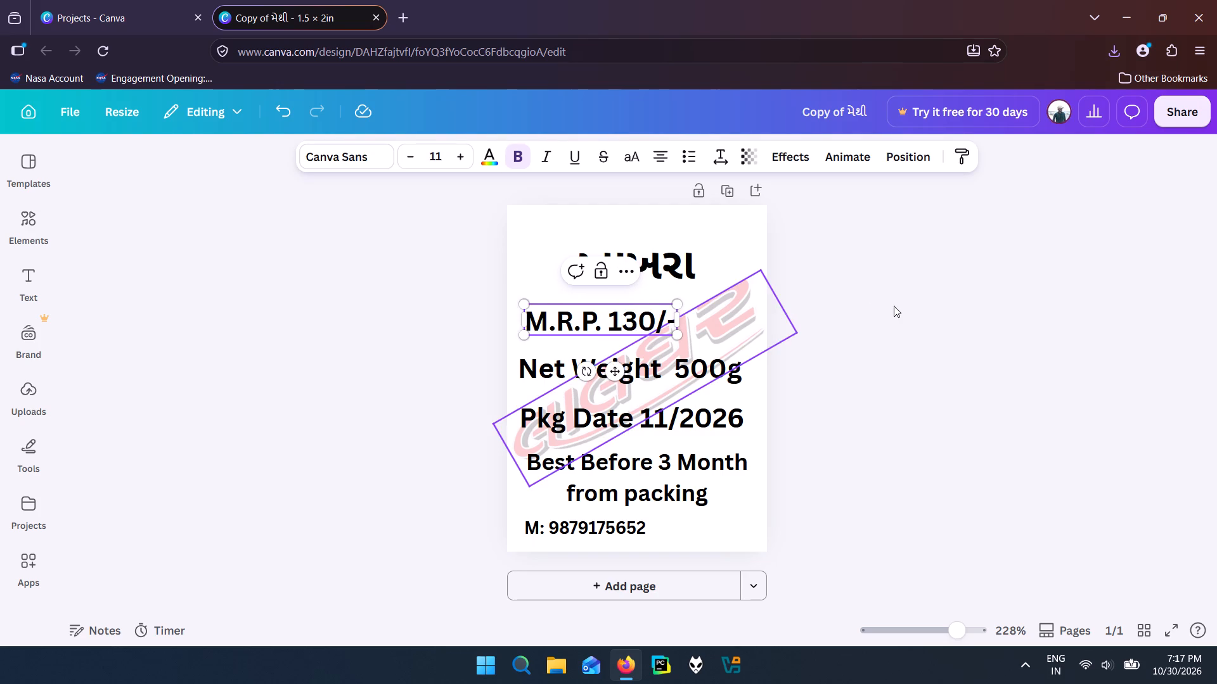
pyautogui.press('BackSpace')
pyautogui.press('0')
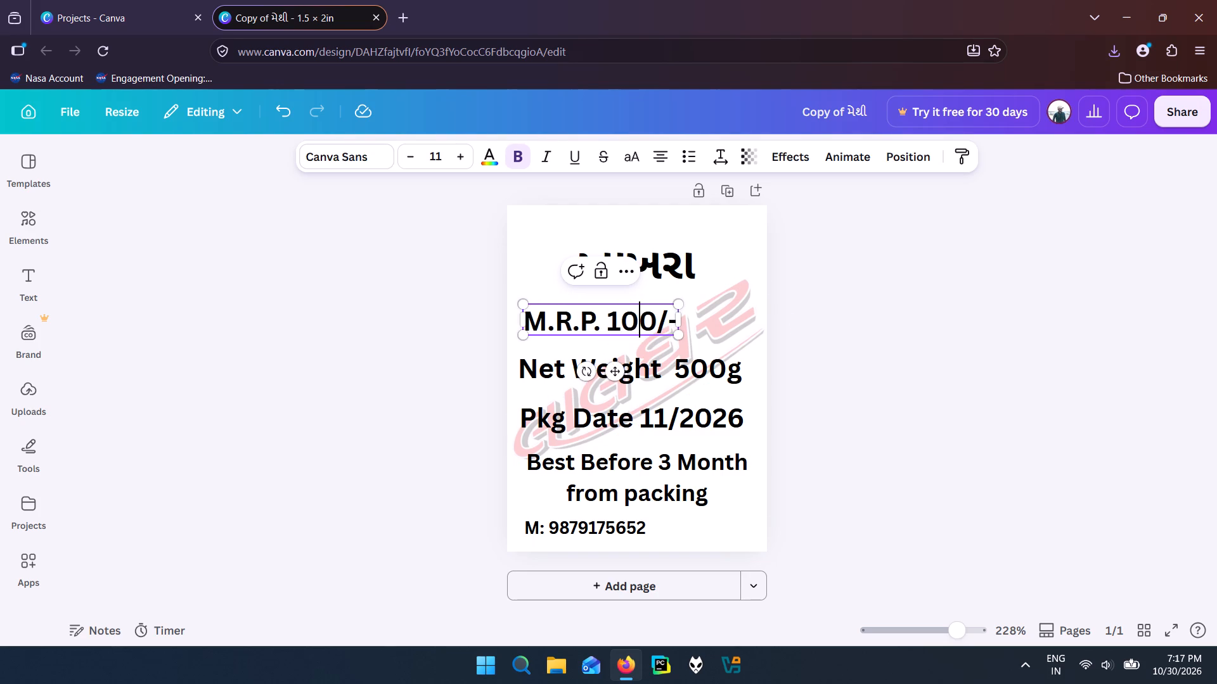
pyautogui.click(866, 250)
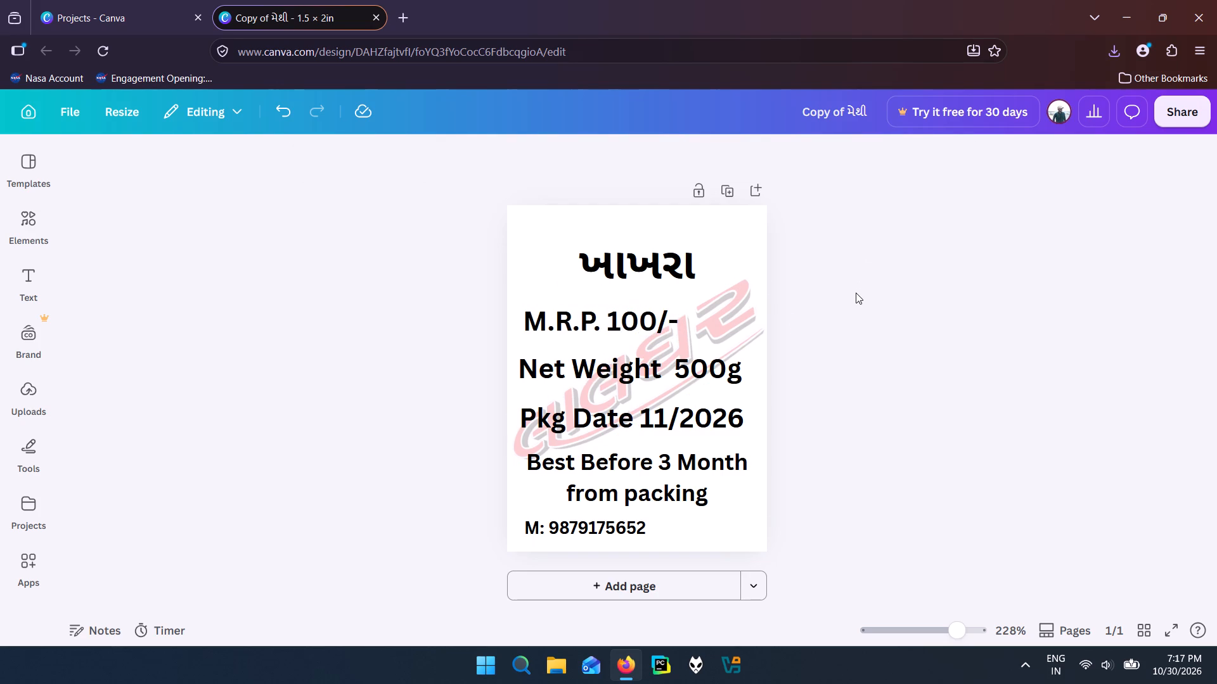
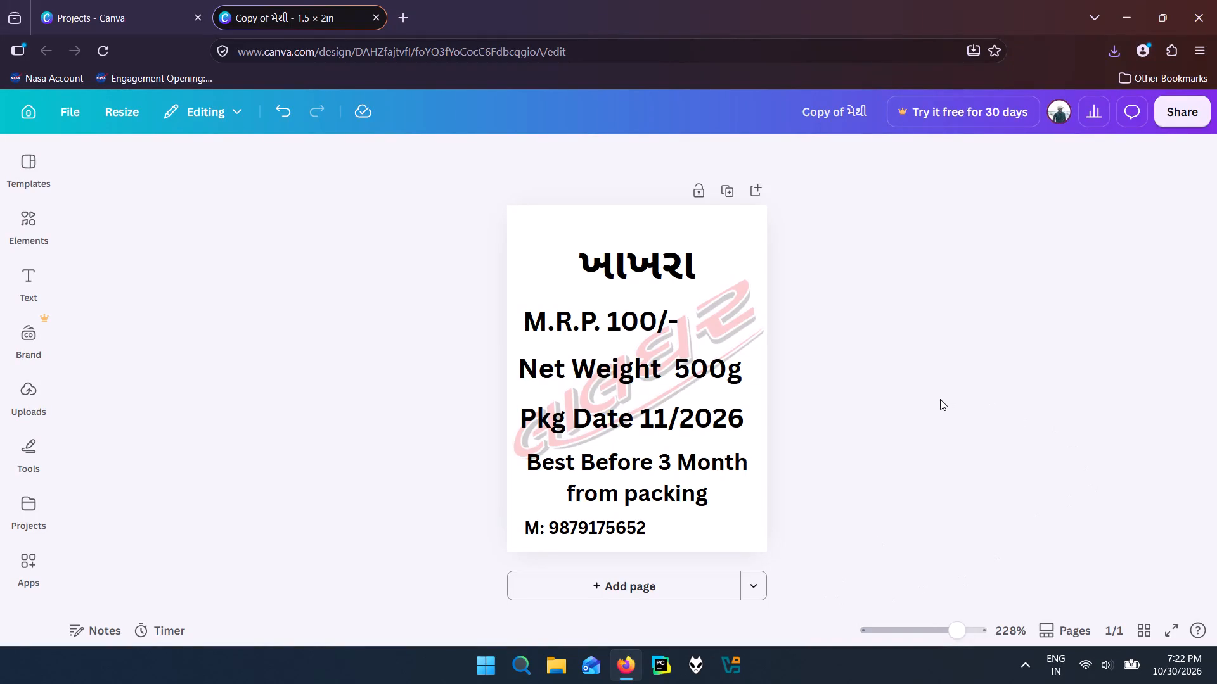
# Launch Word and open the recent document label3 from the label folder.
pyautogui.press('w')
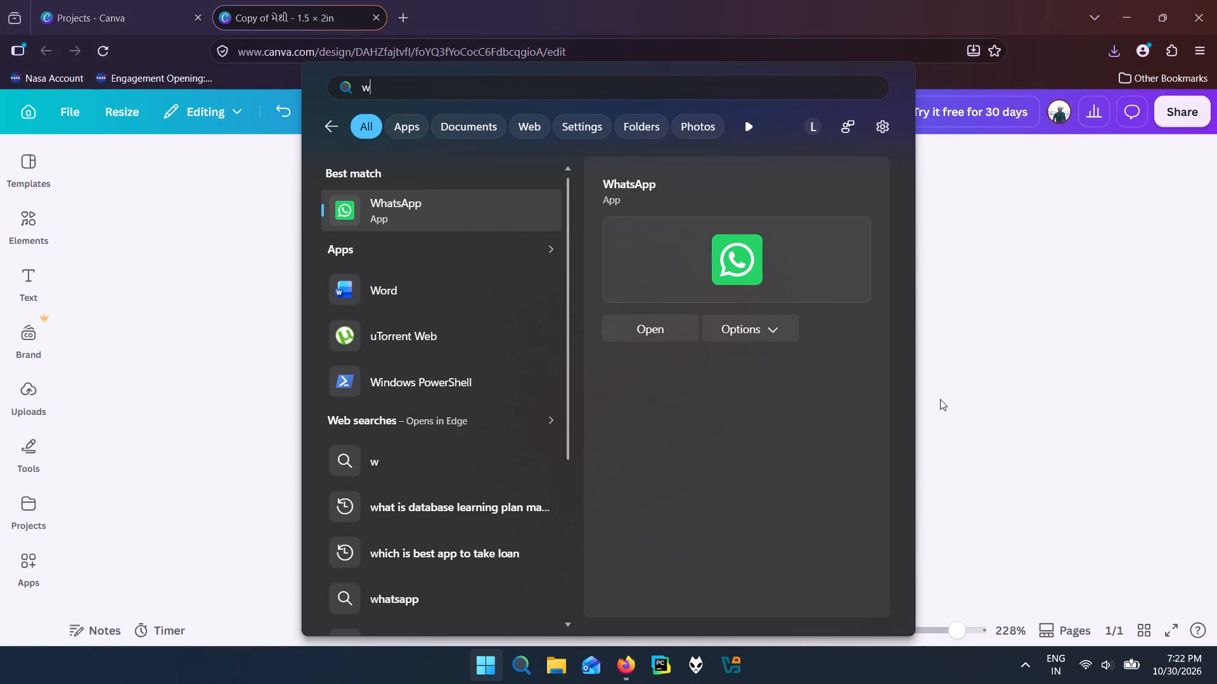
pyautogui.press('o')
pyautogui.press('Return')
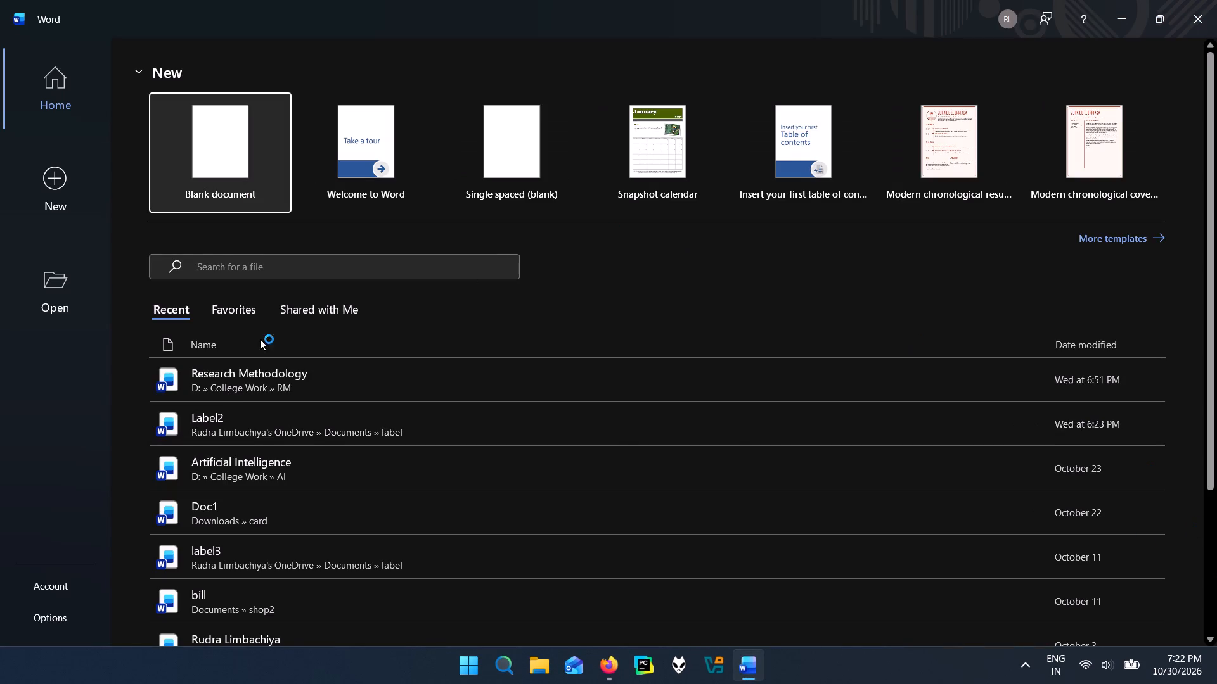
pyautogui.scroll(-1, 370, 465)
pyautogui.scroll(-1, 352, 512)
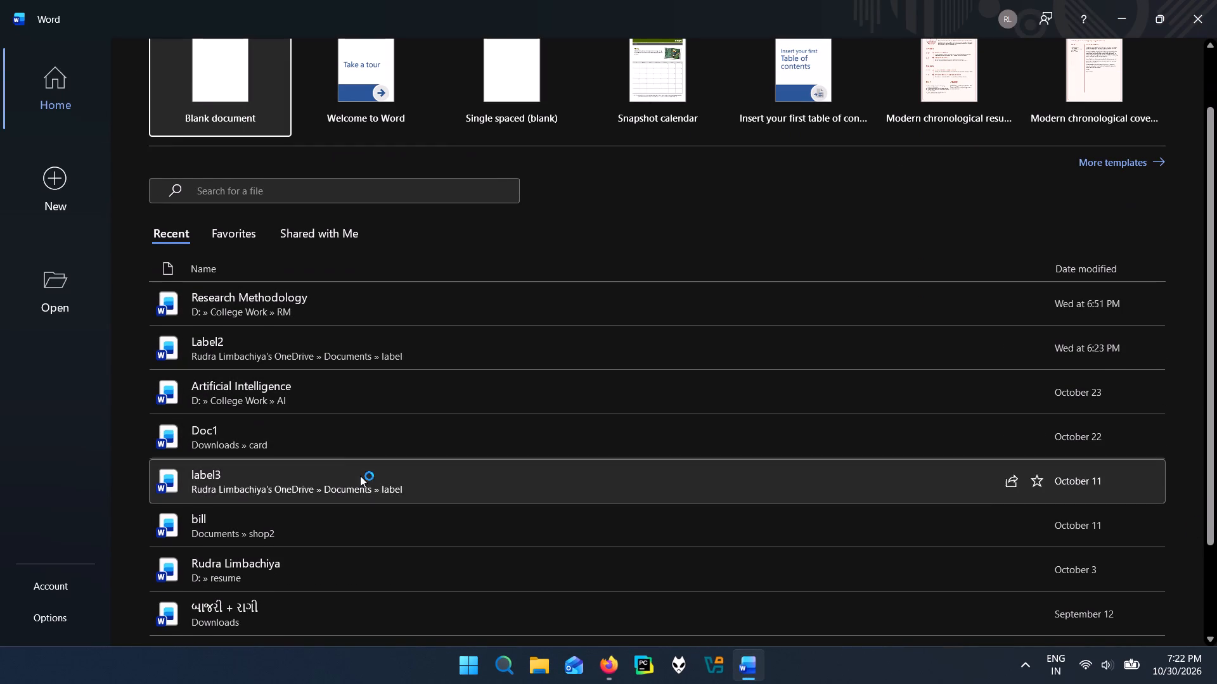
pyautogui.click(353, 488)
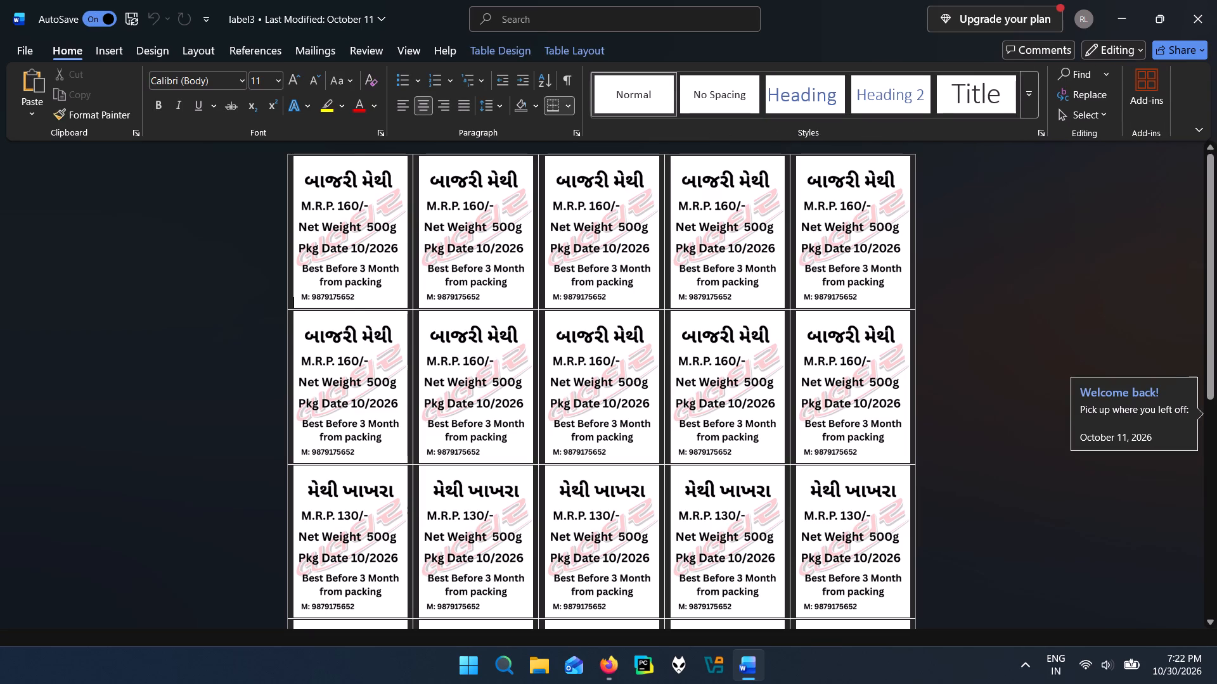
# Delete the five બાજરી મેથી label pictures from the first row of the table.
pyautogui.click(349, 260)
pyautogui.press('Delete')
pyautogui.click(467, 269)
pyautogui.press('Delete')
pyautogui.click(613, 260)
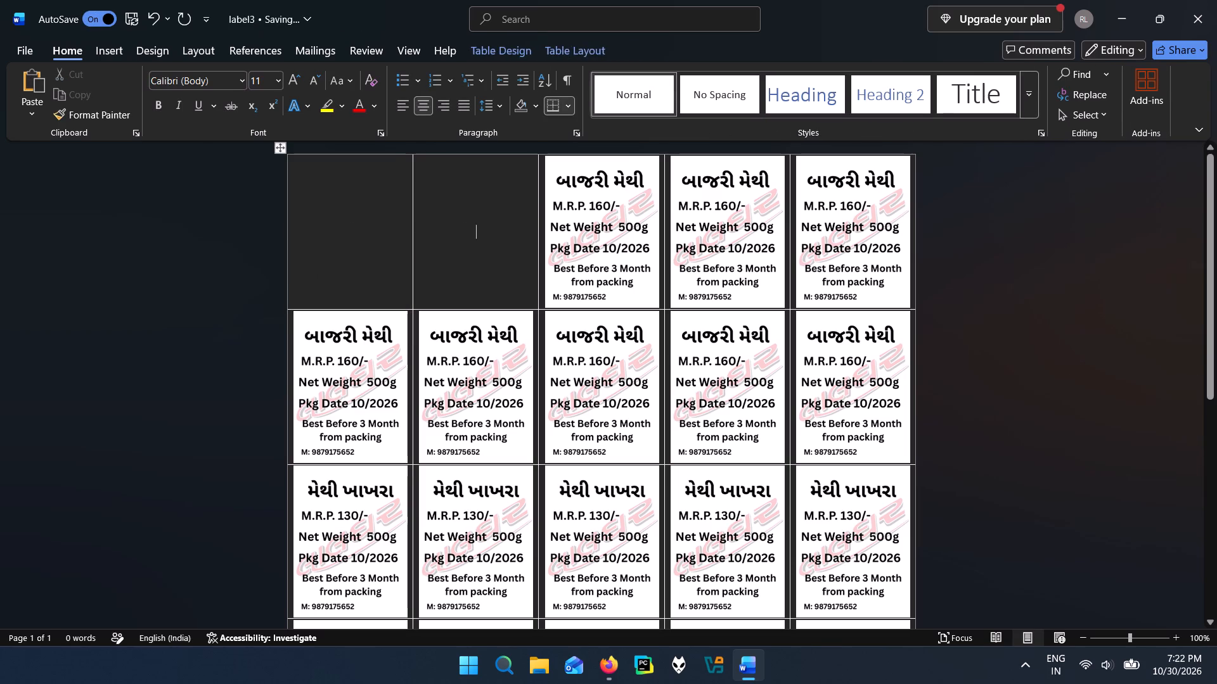
pyautogui.press('Delete')
pyautogui.click(724, 229)
pyautogui.press('Delete')
pyautogui.click(827, 203)
pyautogui.press('Delete')
# Delete the five બાજરી મેથી label pictures from the second row of the table.
pyautogui.click(842, 373)
pyautogui.press('Delete')
pyautogui.click(722, 362)
pyautogui.press('Delete')
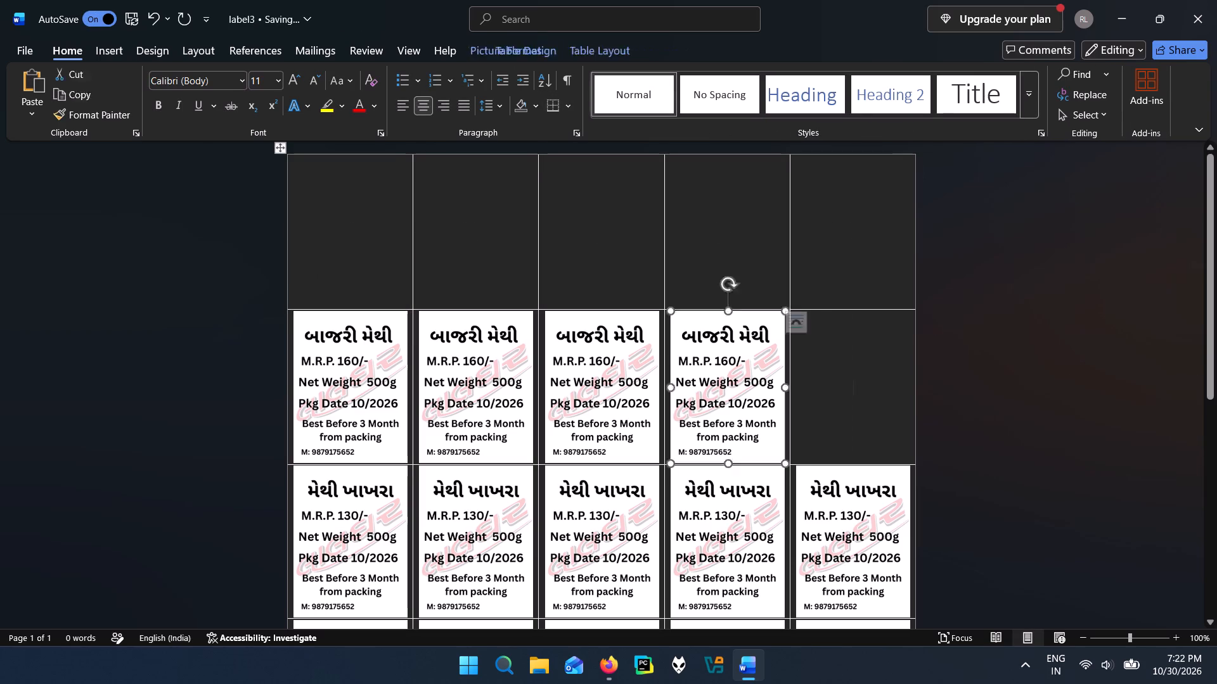
pyautogui.click(583, 380)
pyautogui.press('Delete')
pyautogui.click(467, 365)
pyautogui.press('Delete')
pyautogui.click(365, 373)
pyautogui.press('Delete')
# Delete the five મેથી ખાખરા label pictures from the third row of the table.
pyautogui.moveTo(336, 531); pyautogui.dragTo(348, 541)
pyautogui.press('Delete')
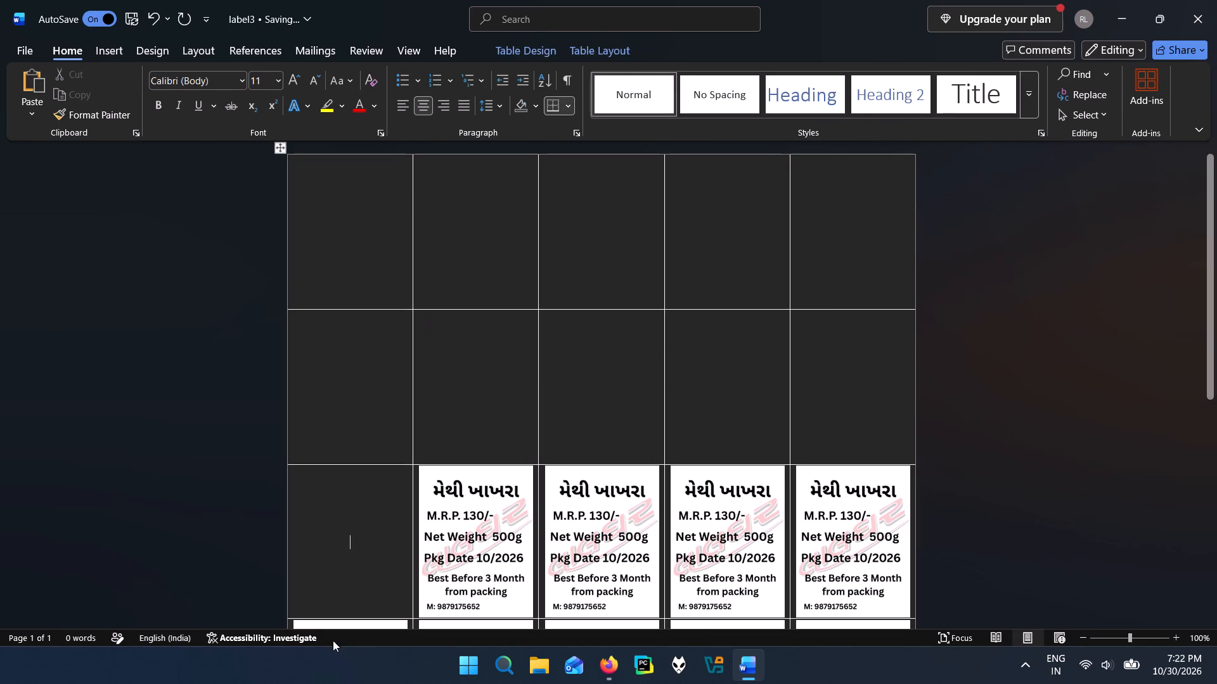
pyautogui.click(493, 529)
pyautogui.press('Delete')
pyautogui.click(665, 518)
pyautogui.press('Delete')
pyautogui.moveTo(598, 520); pyautogui.dragTo(645, 525)
pyautogui.press('Delete')
pyautogui.click(812, 495)
pyautogui.press('Delete')
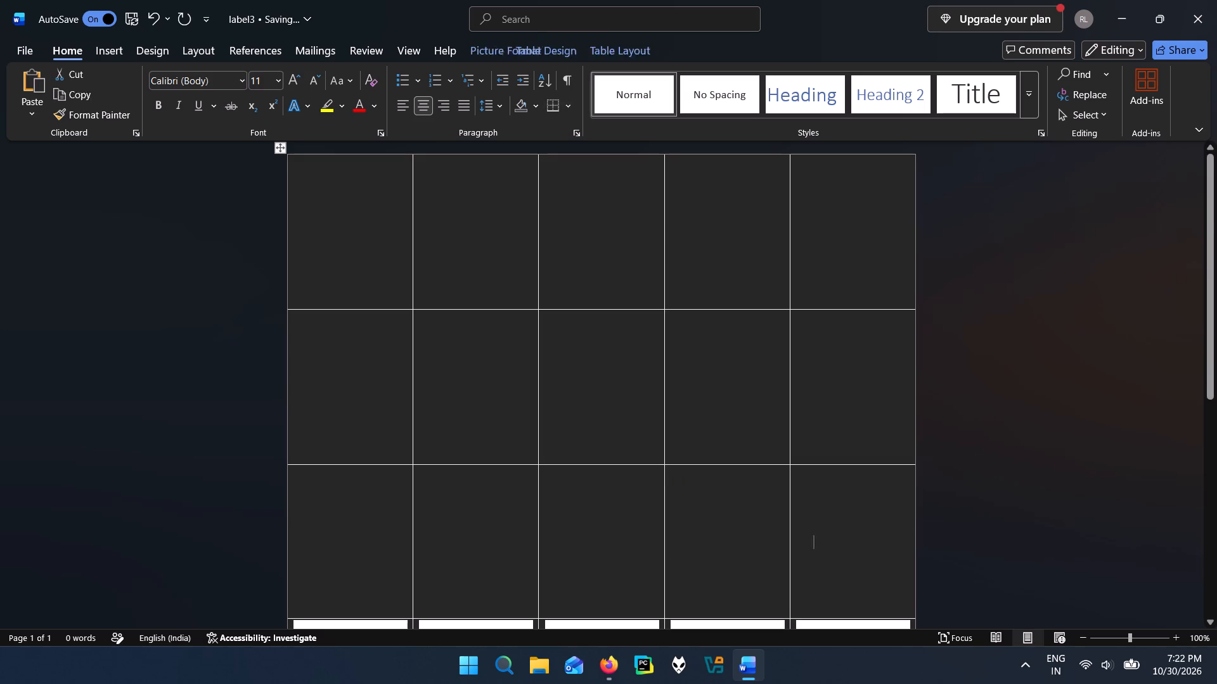
# Delete the five મેથી ખાખરા label pictures from the fourth row of the table.
pyautogui.scroll(-4, 811, 487)
pyautogui.click(851, 532)
pyautogui.press('Delete')
pyautogui.click(724, 515)
pyautogui.press('Delete')
pyautogui.click(608, 522)
pyautogui.press('Delete')
pyautogui.click(483, 500)
pyautogui.press('Delete')
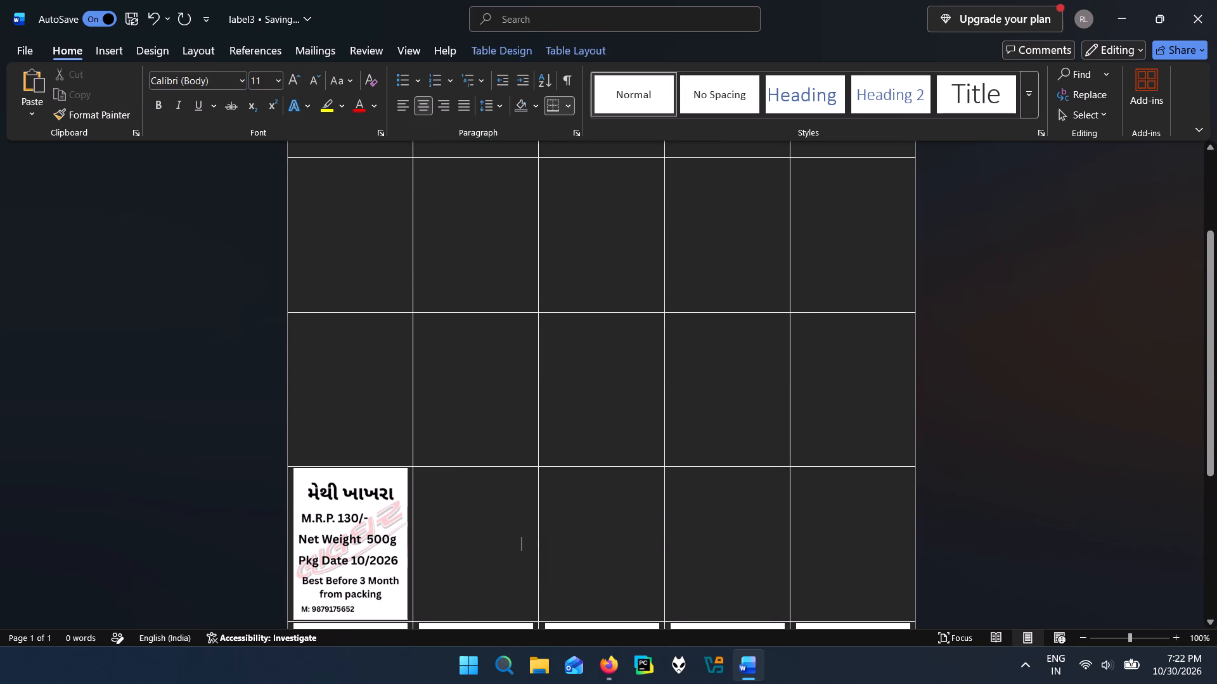
pyautogui.click(368, 522)
pyautogui.press('Delete')
# Delete the five રાગી ખાખરા label pictures from the fifth row of the table.
pyautogui.scroll(-5, 426, 458)
pyautogui.moveTo(323, 482); pyautogui.dragTo(366, 484)
pyautogui.press('Delete')
pyautogui.click(550, 507)
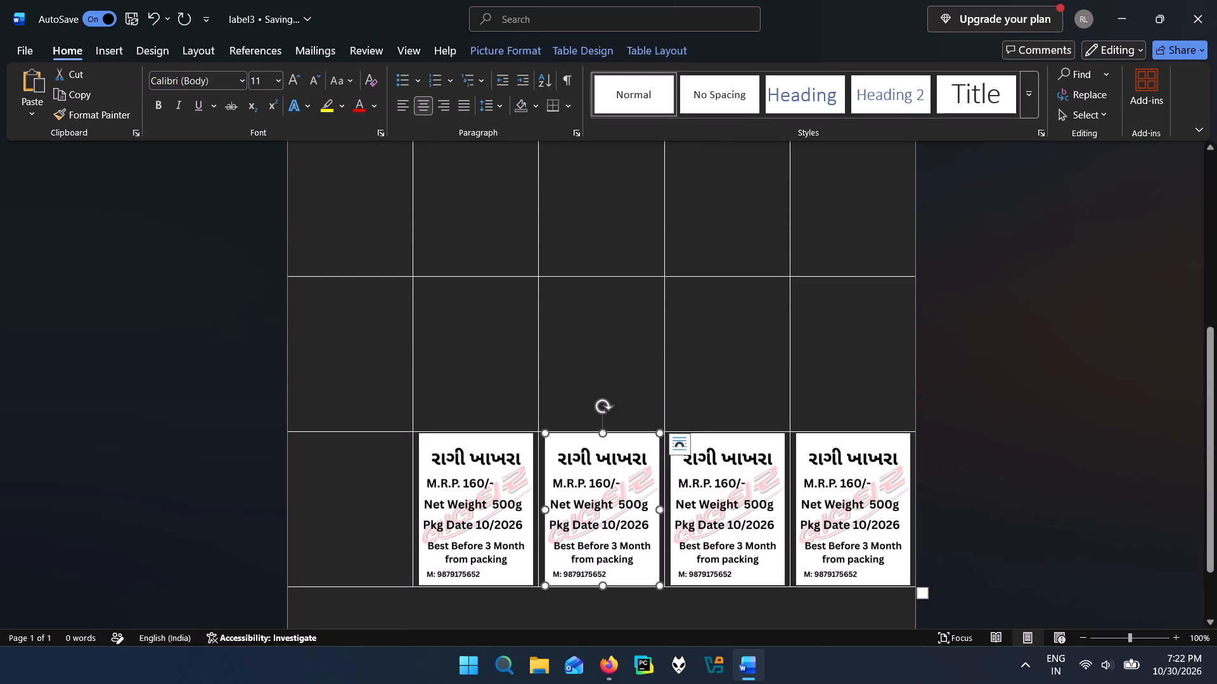
pyautogui.press('Delete')
pyautogui.moveTo(464, 509); pyautogui.dragTo(480, 509)
pyautogui.press('Delete')
pyautogui.click(685, 488)
pyautogui.press('Delete')
pyautogui.click(882, 477)
pyautogui.press('Delete')
pyautogui.scroll(-4, 550, 368)
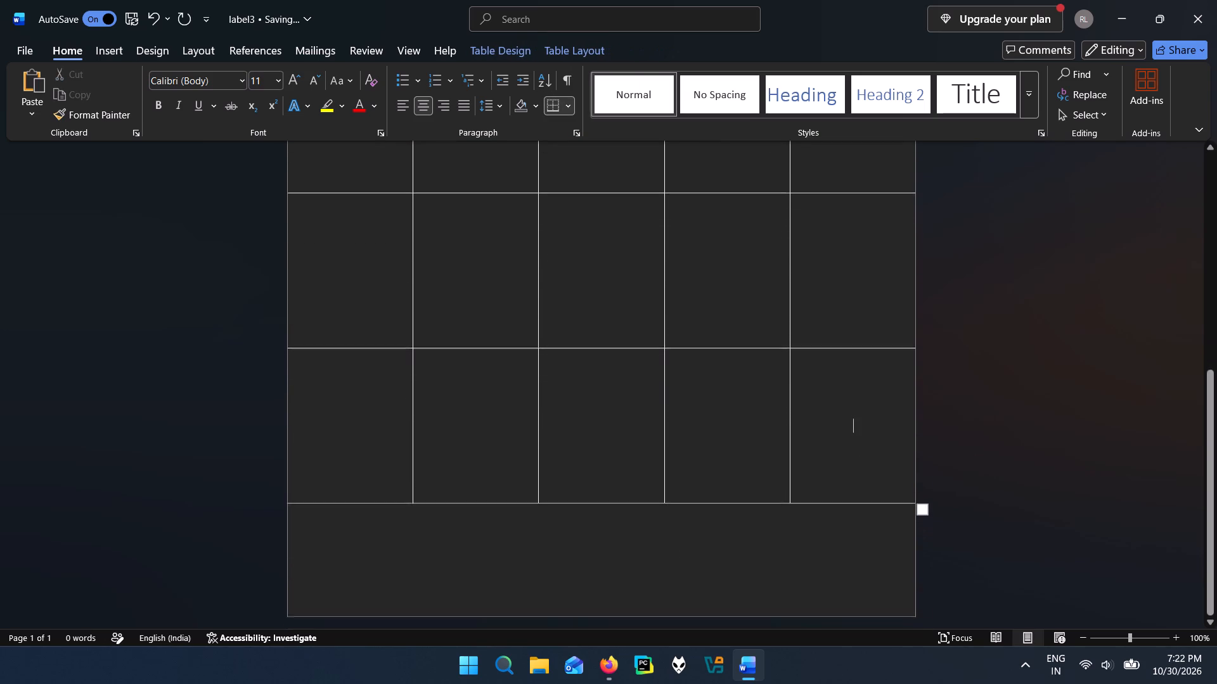
# Insert the મઠ label picture from the labels folder in Downloads into the first cell of the table's first row.
pyautogui.scroll(10, 399, 373)
pyautogui.scroll(5, 371, 217)
pyautogui.click(359, 243)
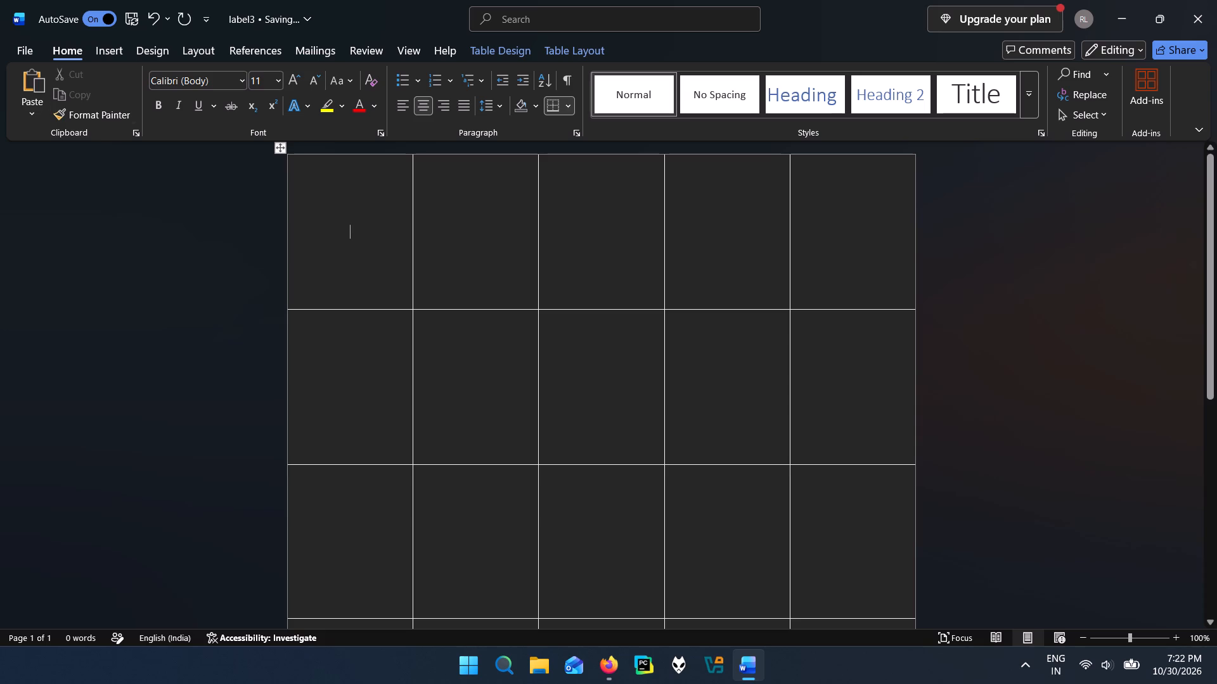
pyautogui.click(108, 40)
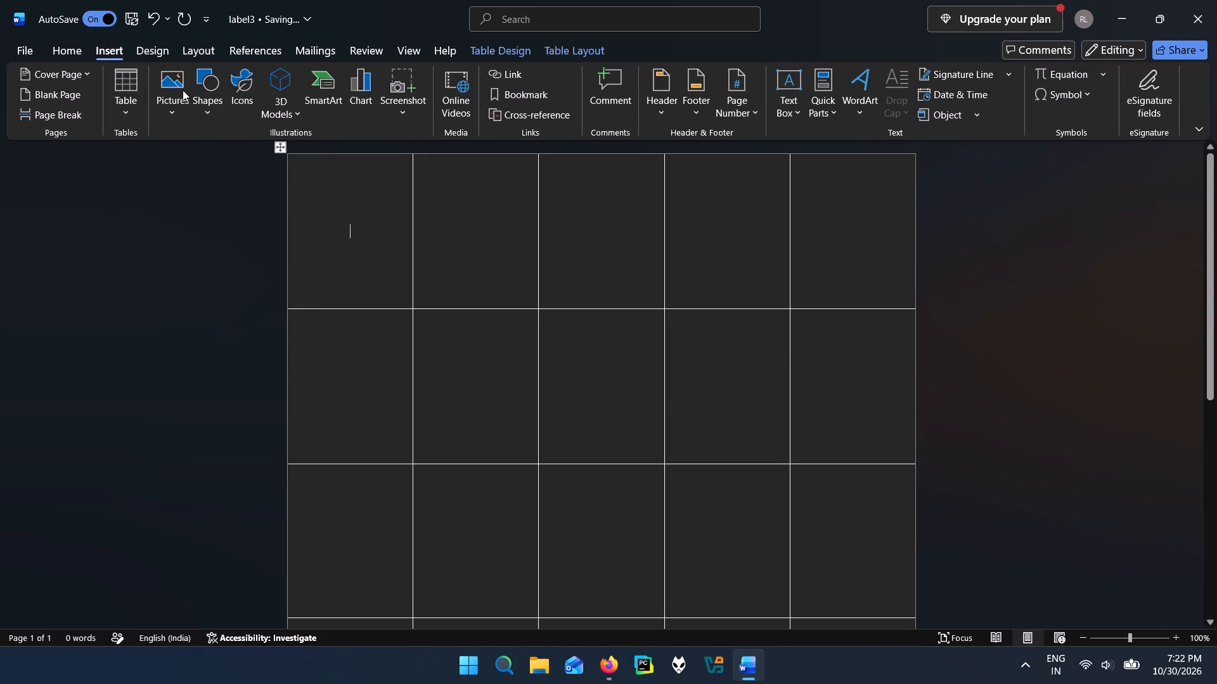
pyautogui.click(177, 90)
pyautogui.click(188, 160)
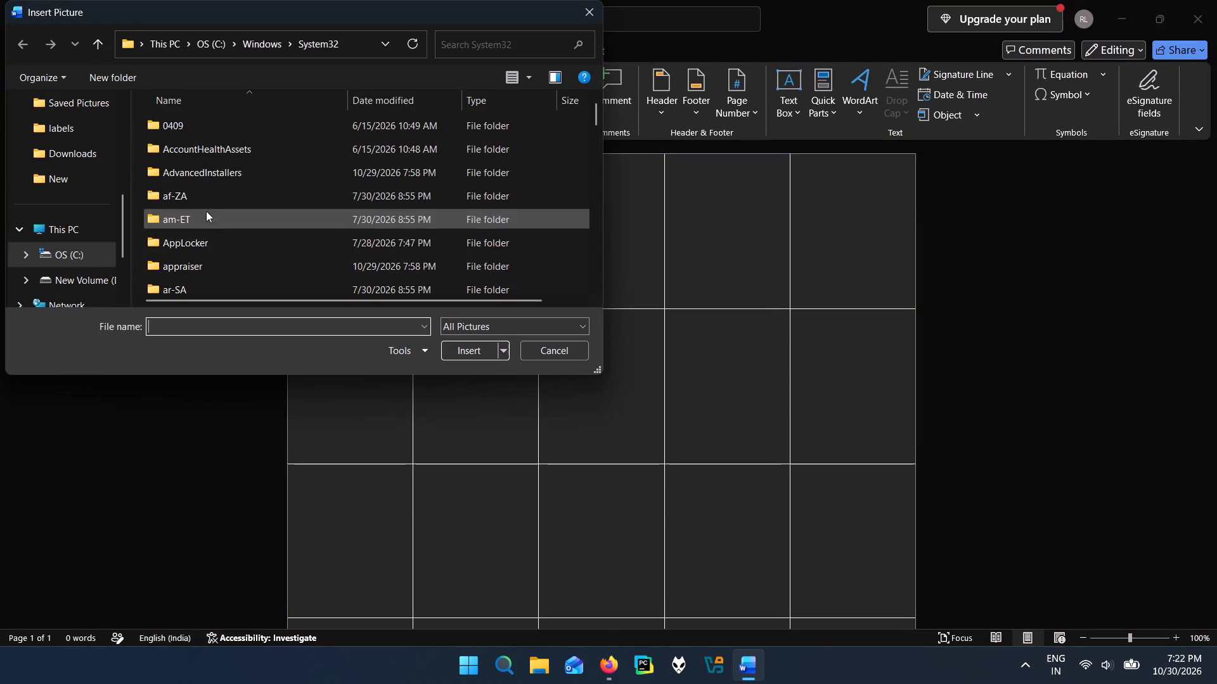
pyautogui.scroll(3, 94, 166)
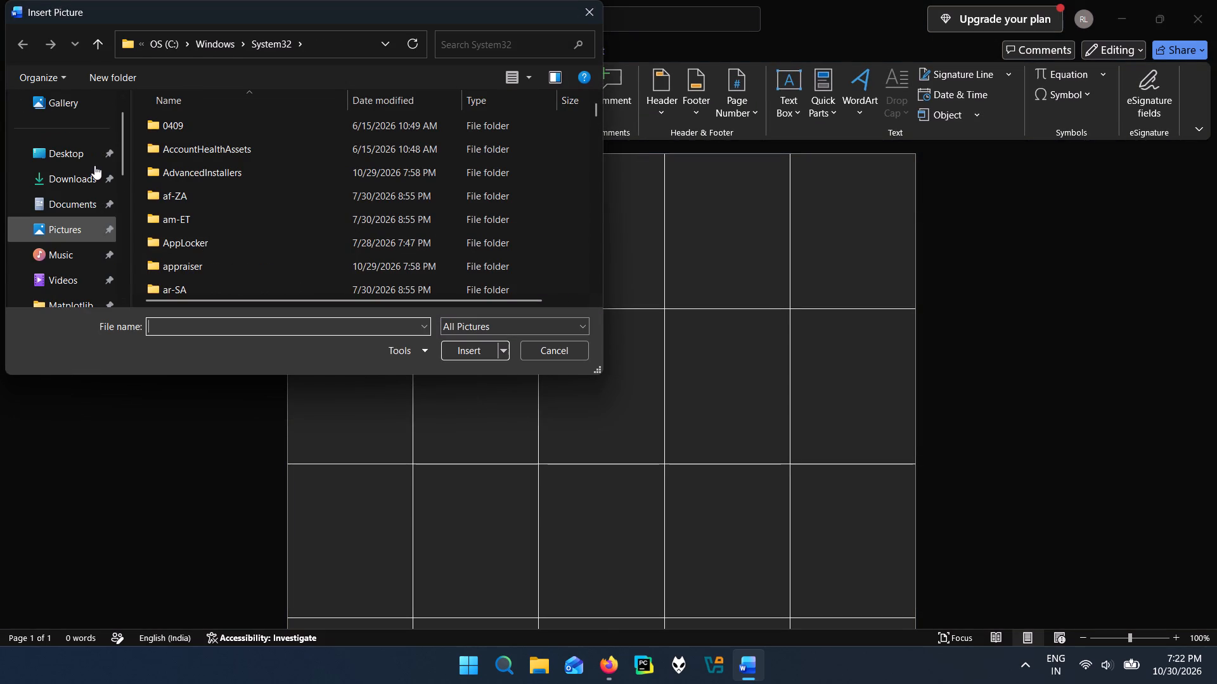
pyautogui.click(78, 172)
pyautogui.doubleClick(186, 150)
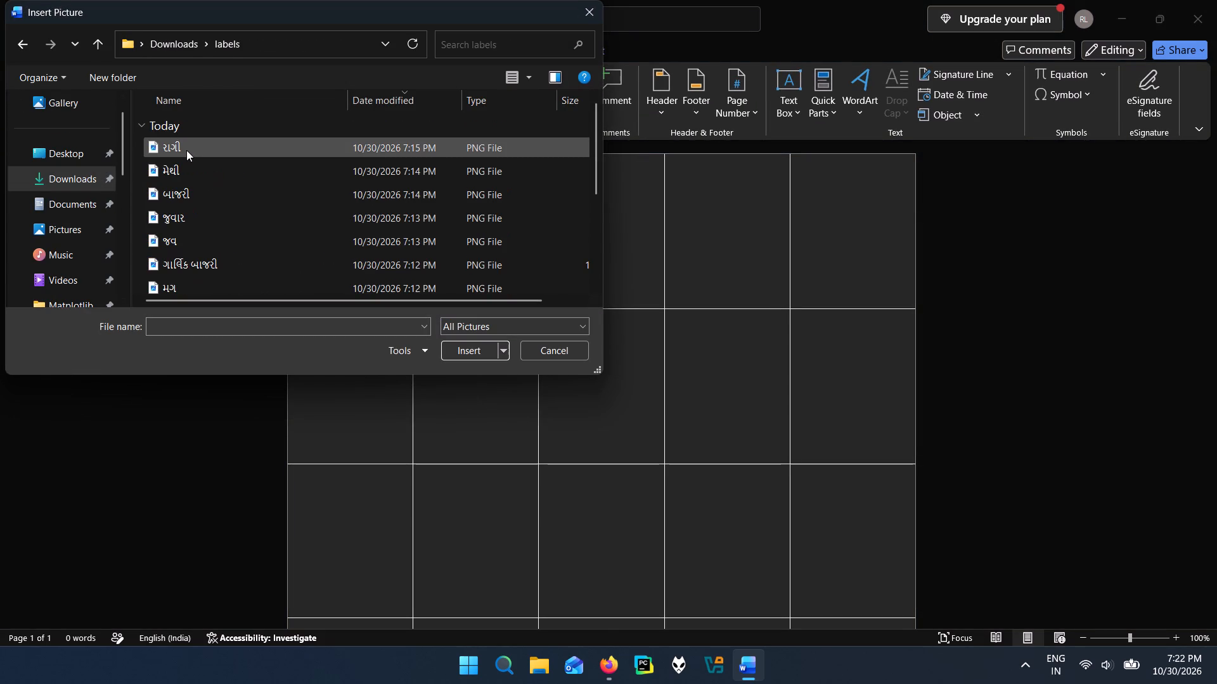
pyautogui.scroll(-4, 161, 174)
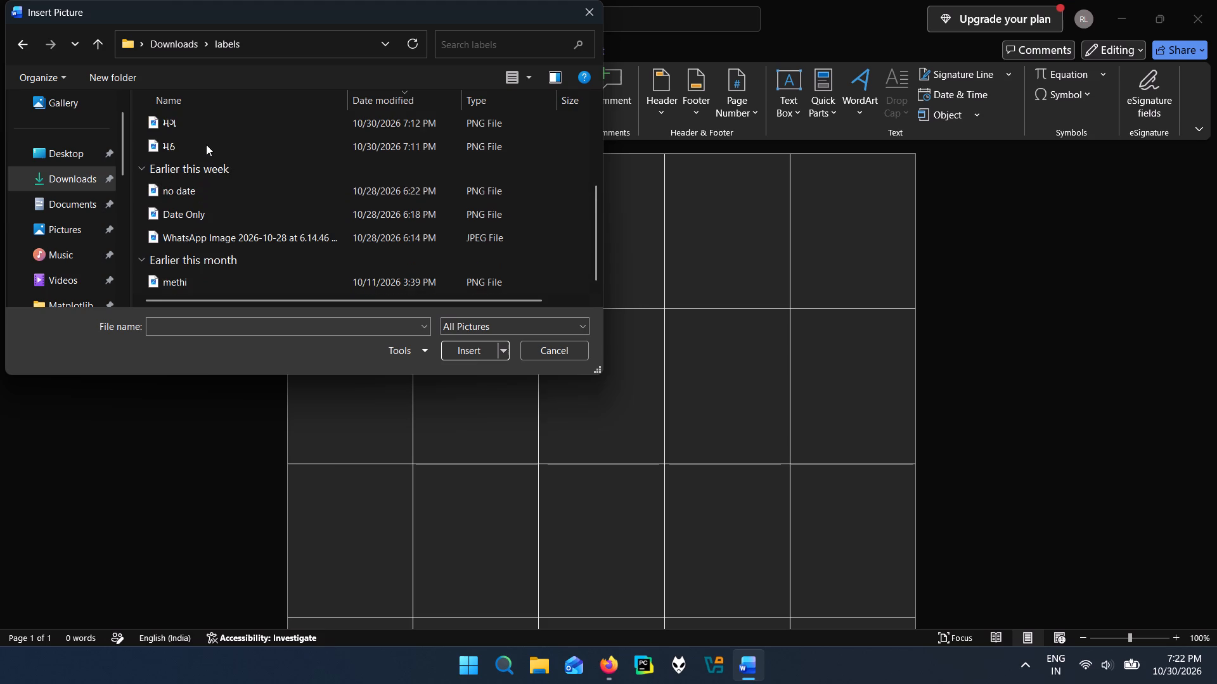
pyautogui.scroll(1, 199, 165)
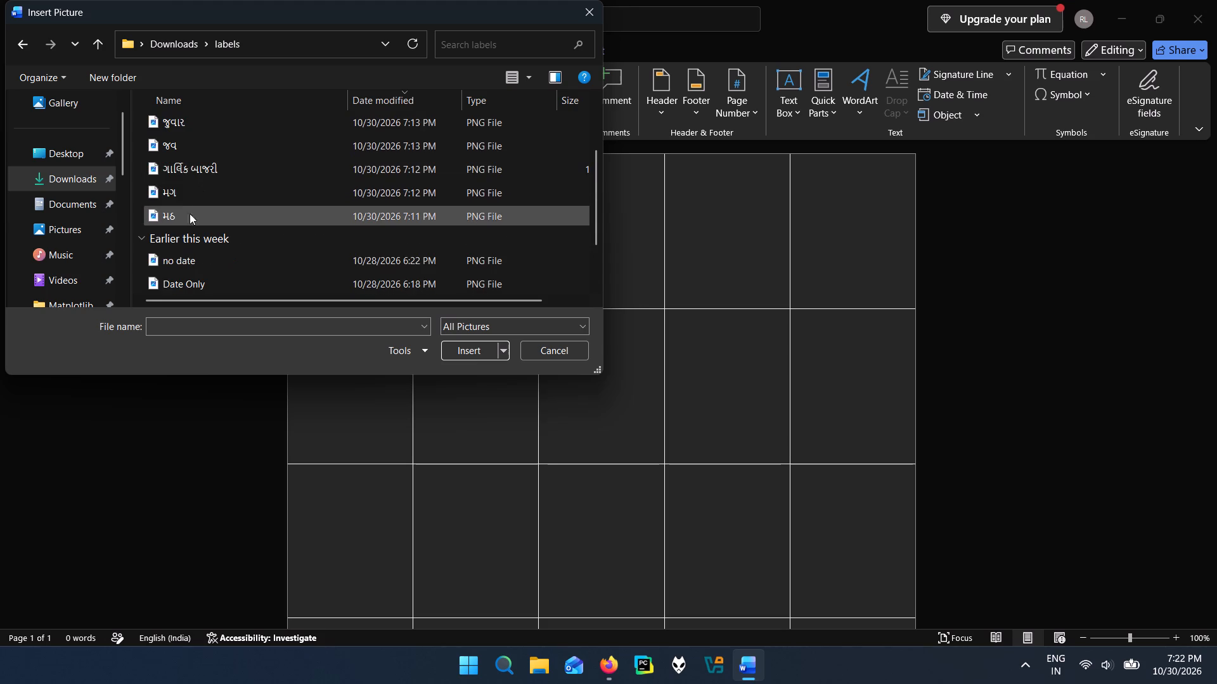
pyautogui.scroll(4, 189, 206)
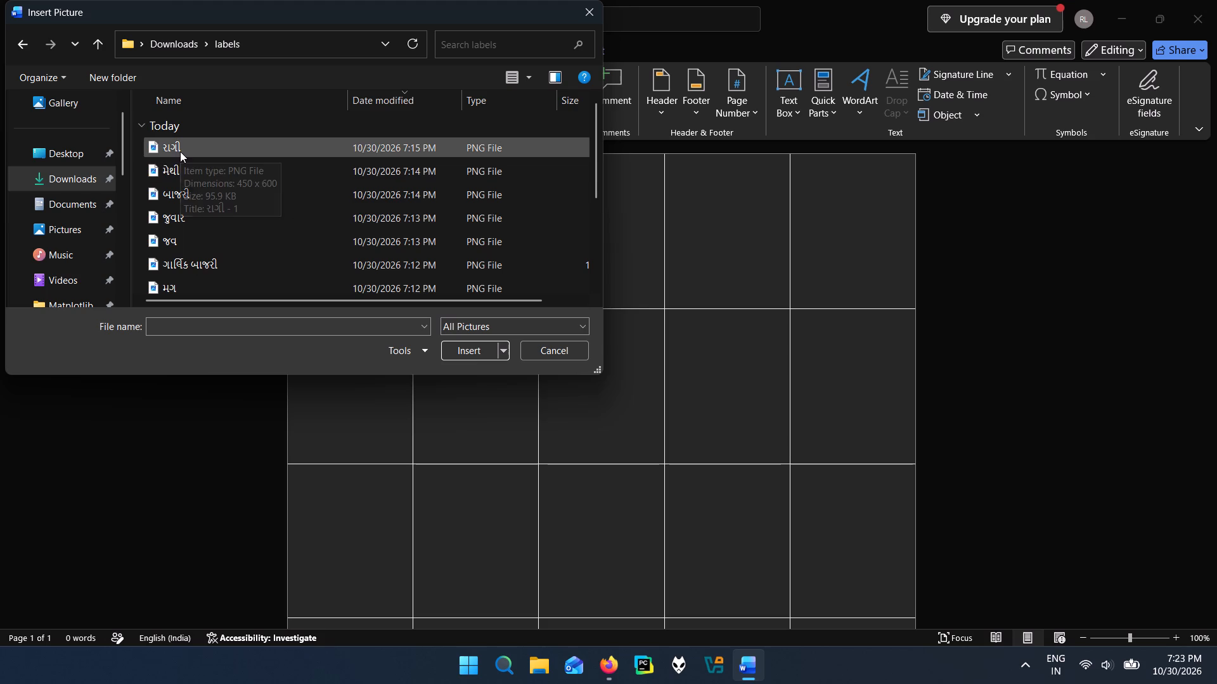
pyautogui.scroll(-3, 191, 192)
pyautogui.click(200, 152)
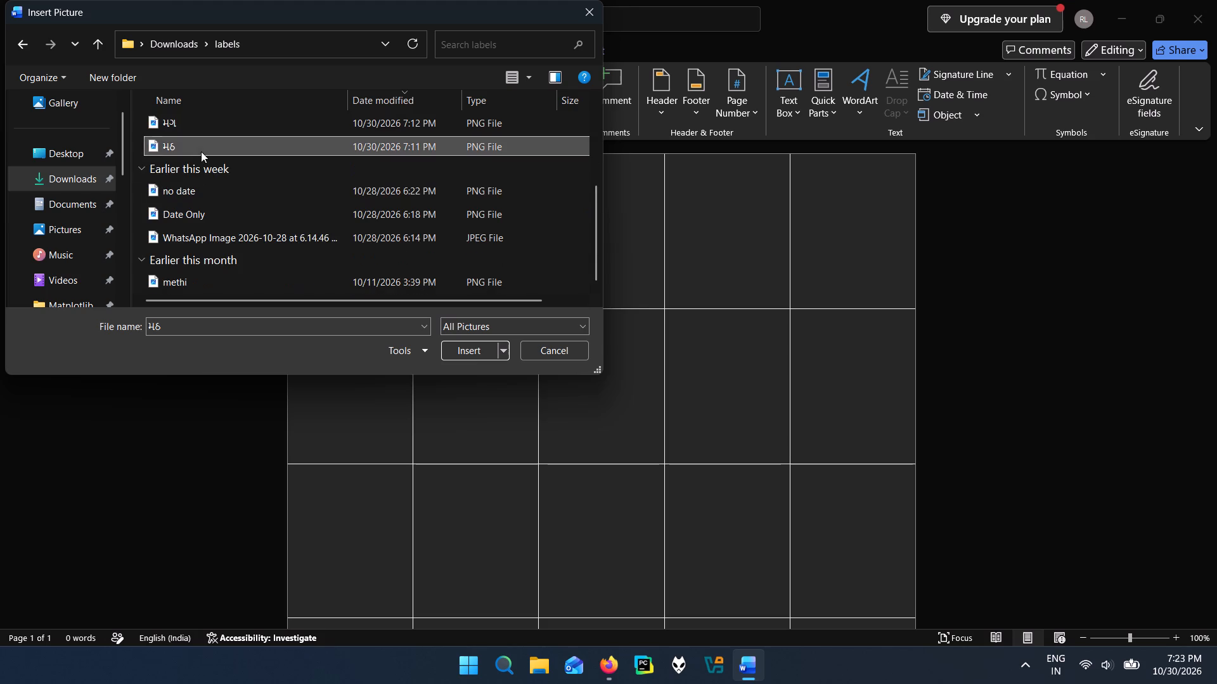
pyautogui.click(486, 354)
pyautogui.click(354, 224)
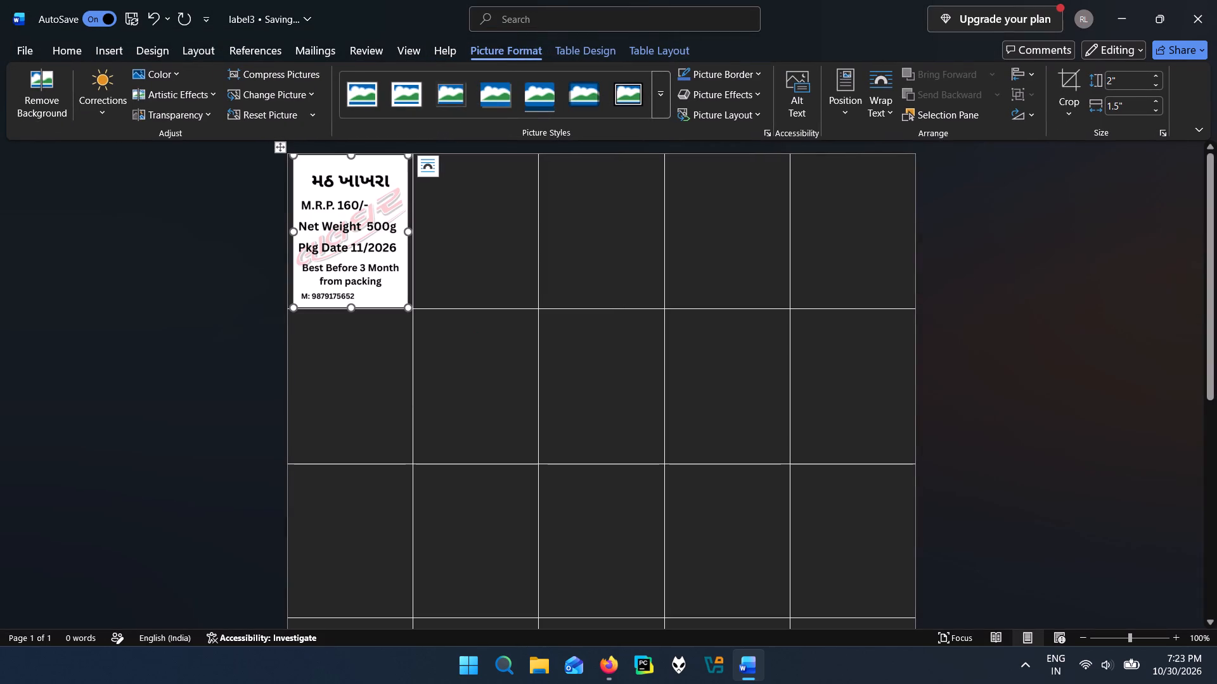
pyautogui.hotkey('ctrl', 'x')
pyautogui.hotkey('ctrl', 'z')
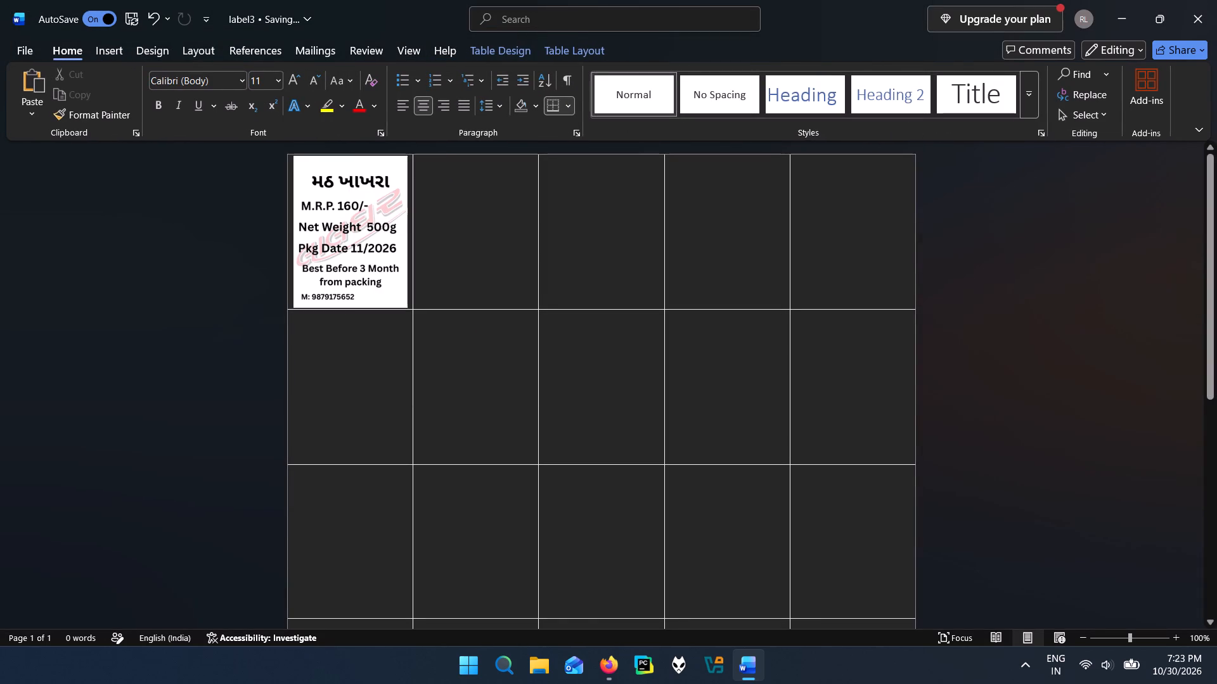
# Copy the મઠ ખાખરા label into the remaining four cells of the first row.
pyautogui.click(355, 224)
pyautogui.hotkey('ctrl', 'c')
pyautogui.click(464, 237)
pyautogui.hotkey('ctrl', 'v')
pyautogui.click(586, 227)
pyautogui.hotkey('ctrl', 'v')
pyautogui.click(686, 213)
pyautogui.hotkey('ctrl', 'v')
pyautogui.click(845, 213)
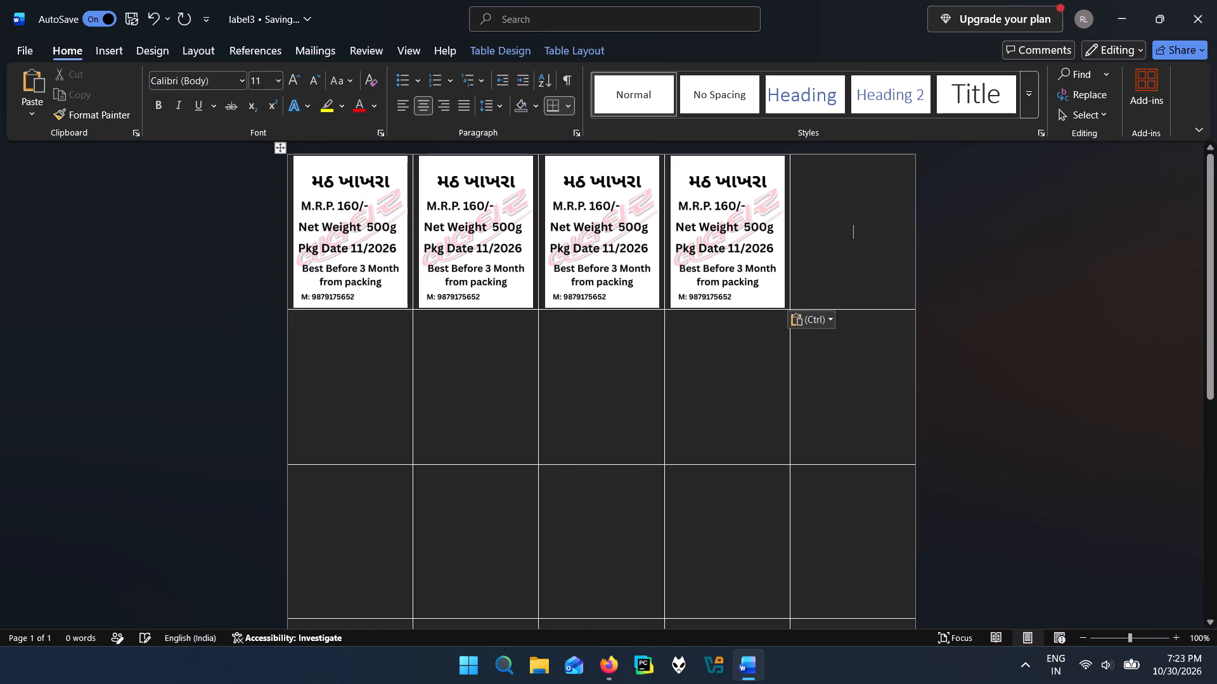
pyautogui.hotkey('ctrl', 'v')
# Paste the copied મઠ ખાખરા label into all five cells of the second row.
pyautogui.click(837, 350)
pyautogui.hotkey('ctrl', 'v')
pyautogui.click(745, 356)
pyautogui.hotkey('ctrl', 'v')
pyautogui.click(600, 356)
pyautogui.hotkey('ctrl', 'v')
pyautogui.keyDown('ctrl'); pyautogui.click(502, 353); pyautogui.keyUp('ctrl')
pyautogui.hotkey('ctrl', 'v')
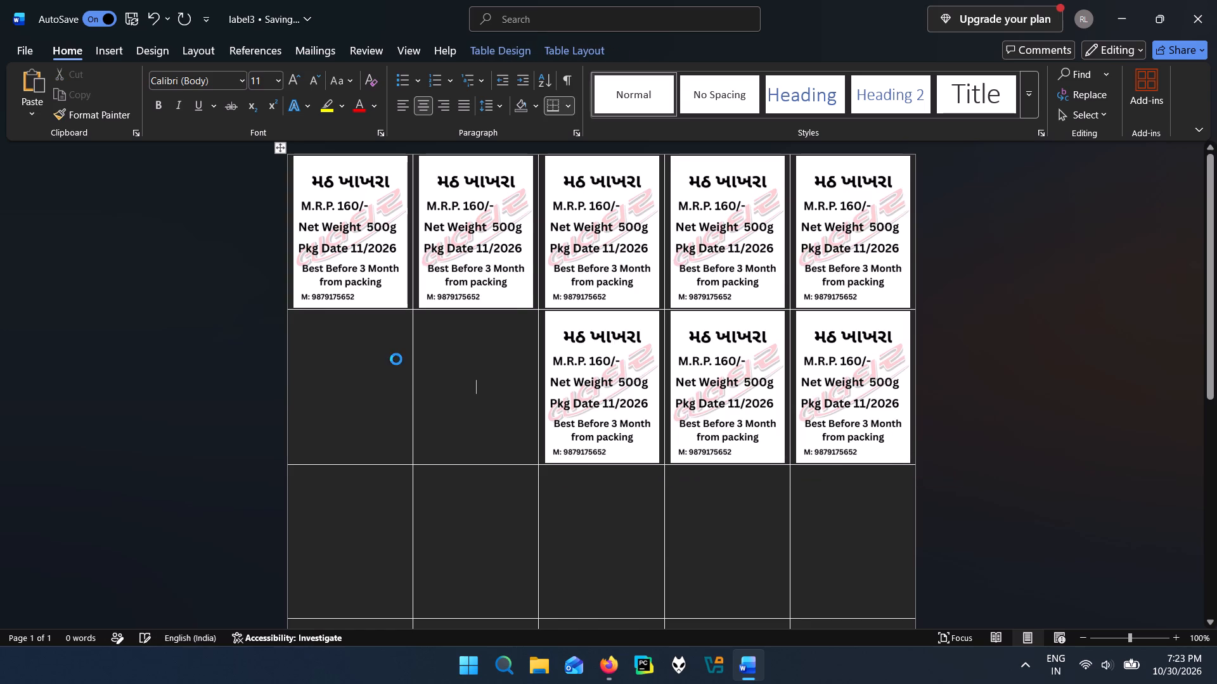
pyautogui.click(396, 359)
pyautogui.hotkey('ctrl', 'v')
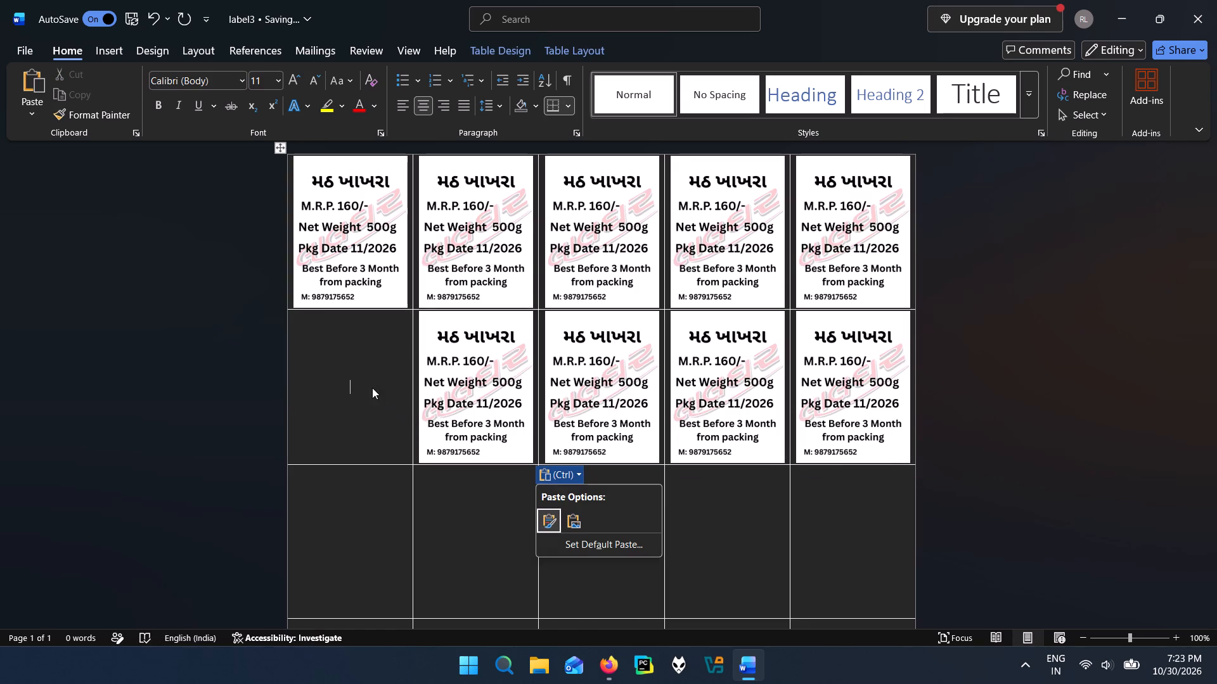
pyautogui.click(372, 386)
pyautogui.hotkey('ctrl', 'v')
# Insert the મગ label picture from the labels folder into the first cell of the third row.
pyautogui.click(331, 500)
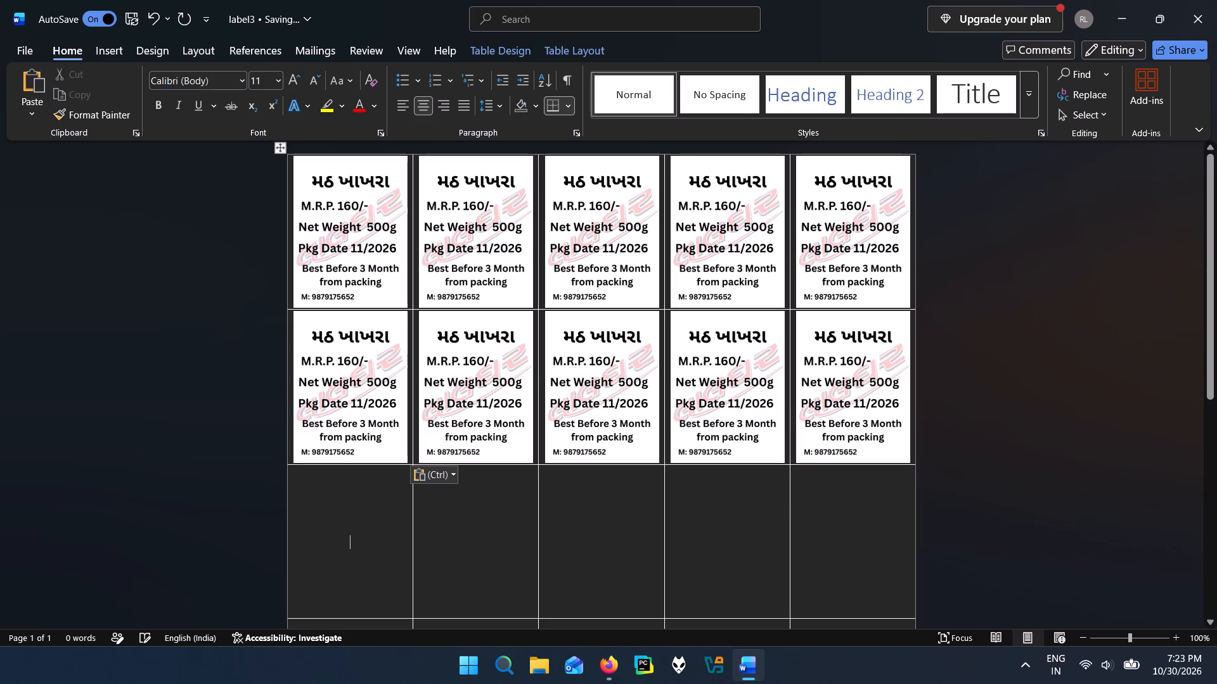
pyautogui.click(106, 39)
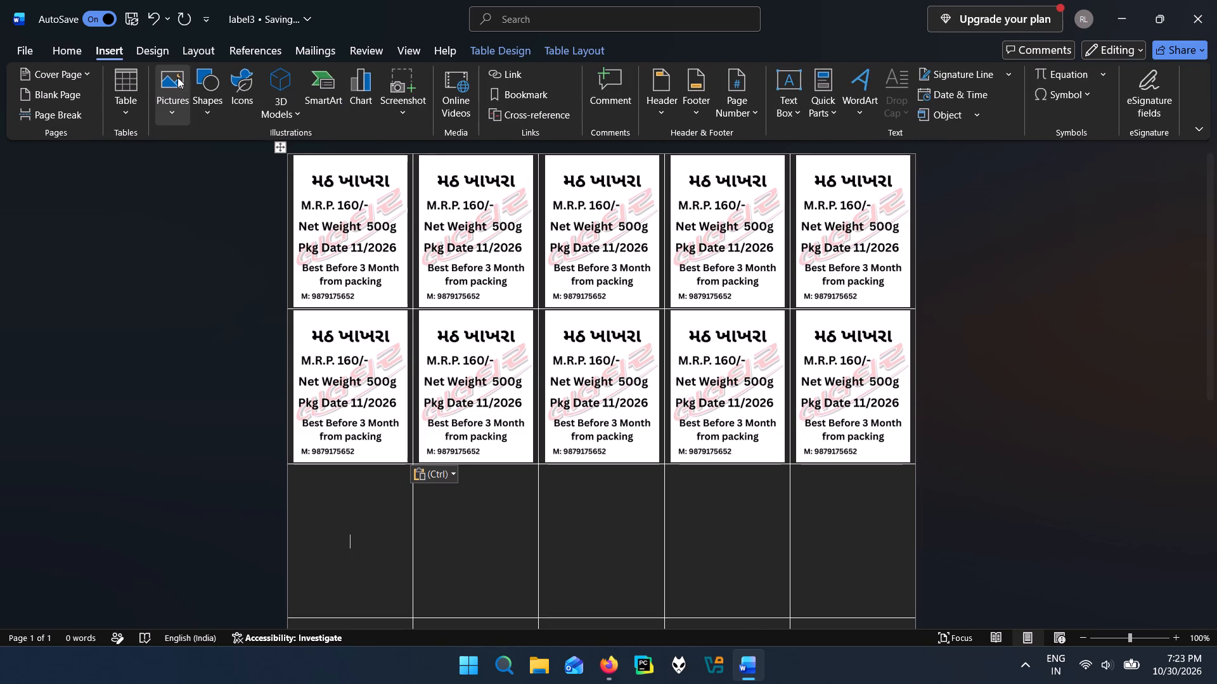
pyautogui.click(177, 77)
pyautogui.click(200, 170)
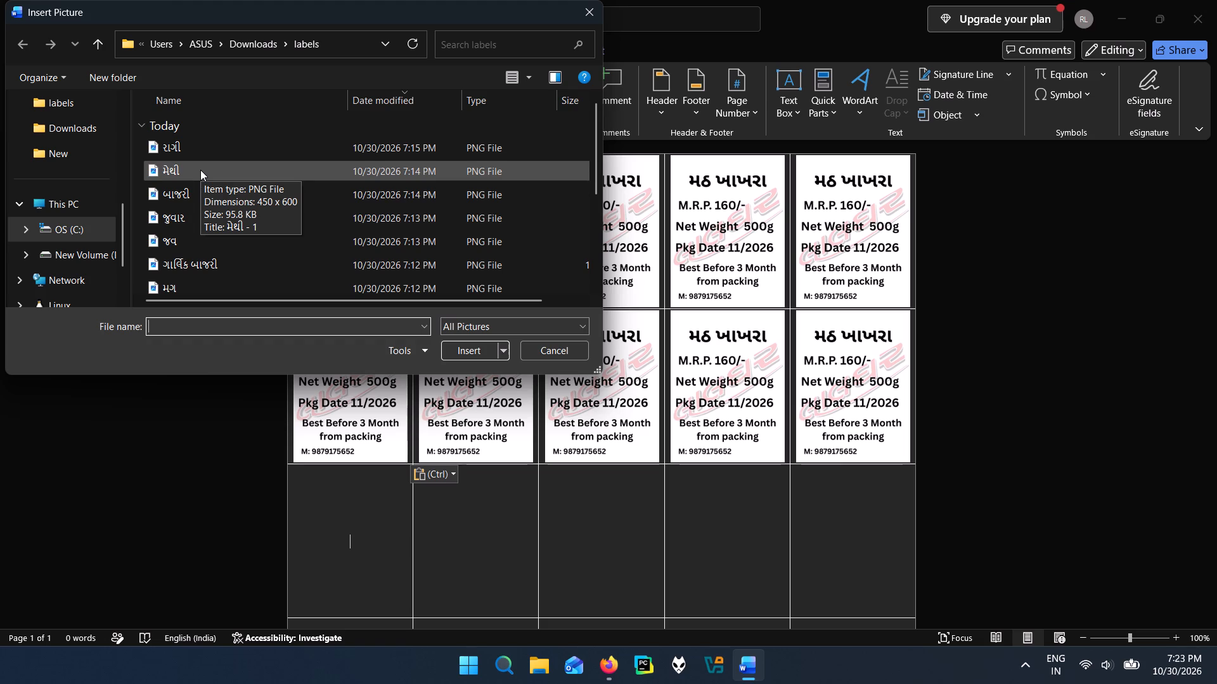
pyautogui.scroll(-2, 200, 170)
pyautogui.click(220, 174)
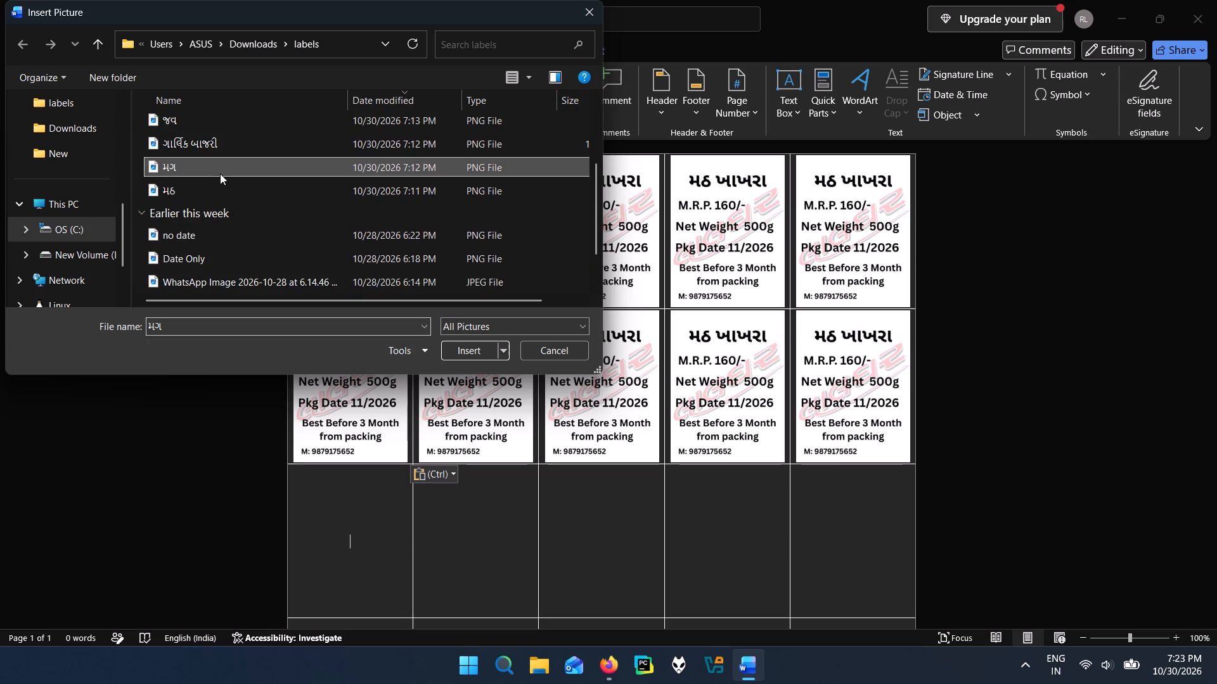
pyautogui.click(469, 350)
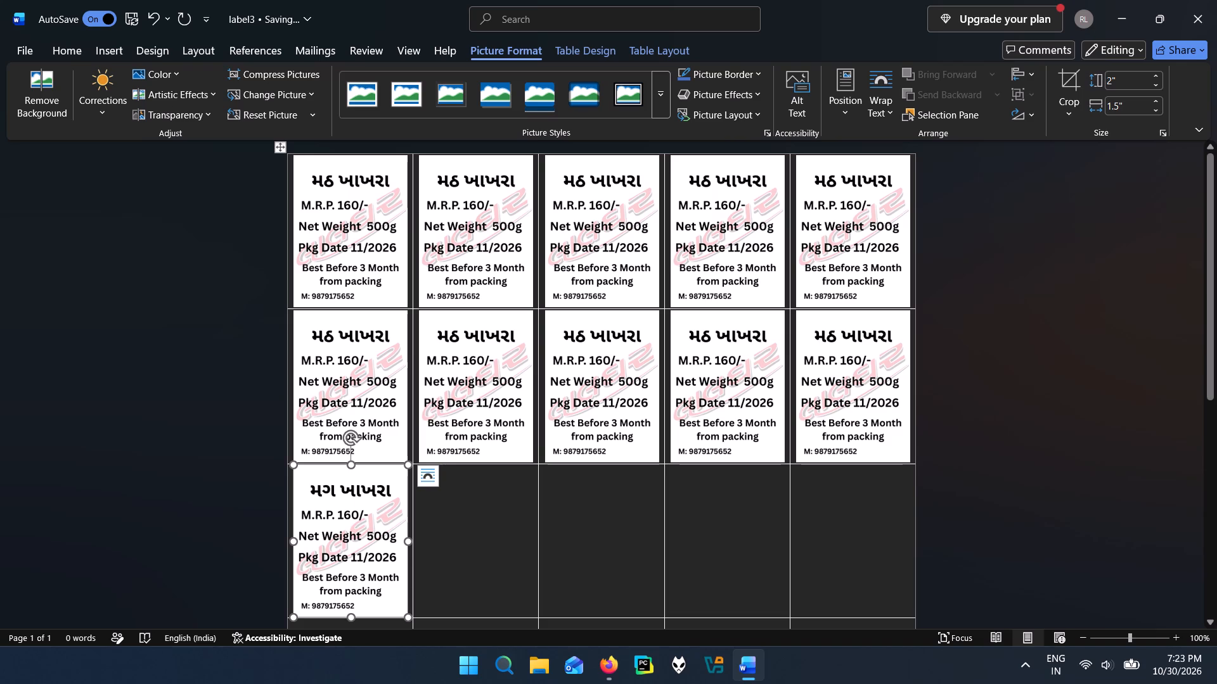
# Copy the મગ ખાખરા label into the remaining four cells of the third row.
pyautogui.click(336, 529)
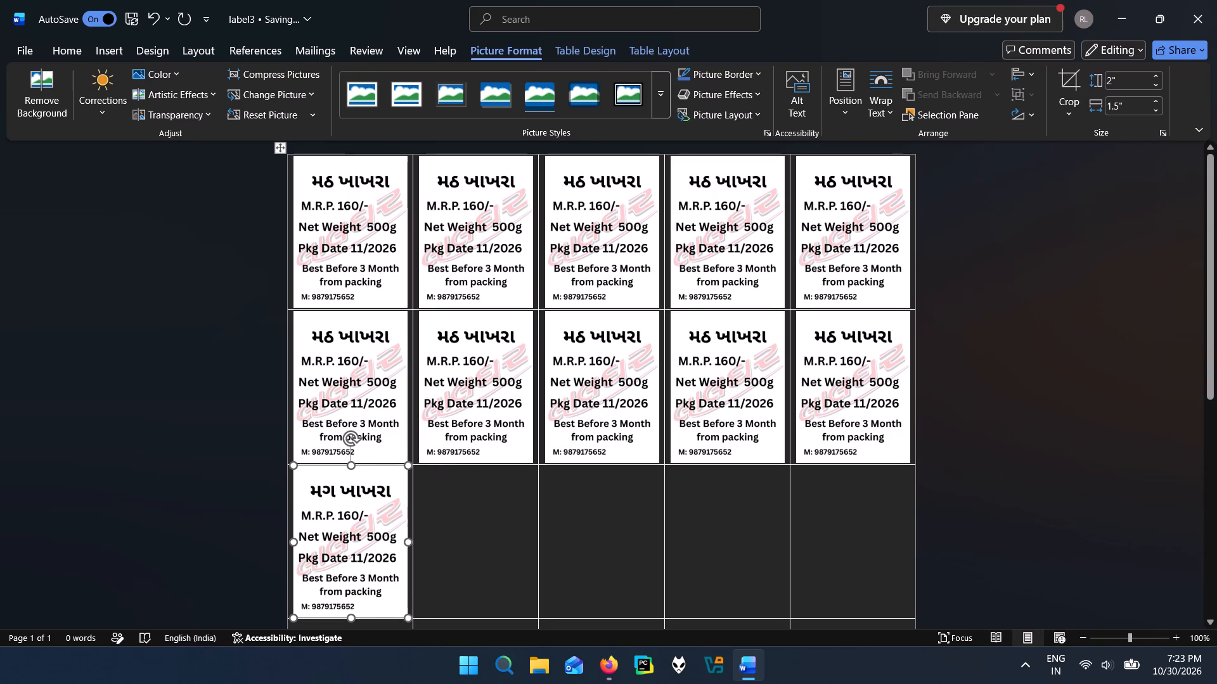
pyautogui.hotkey('ctrl', 'c')
pyautogui.click(453, 550)
pyautogui.hotkey('ctrl', 'v')
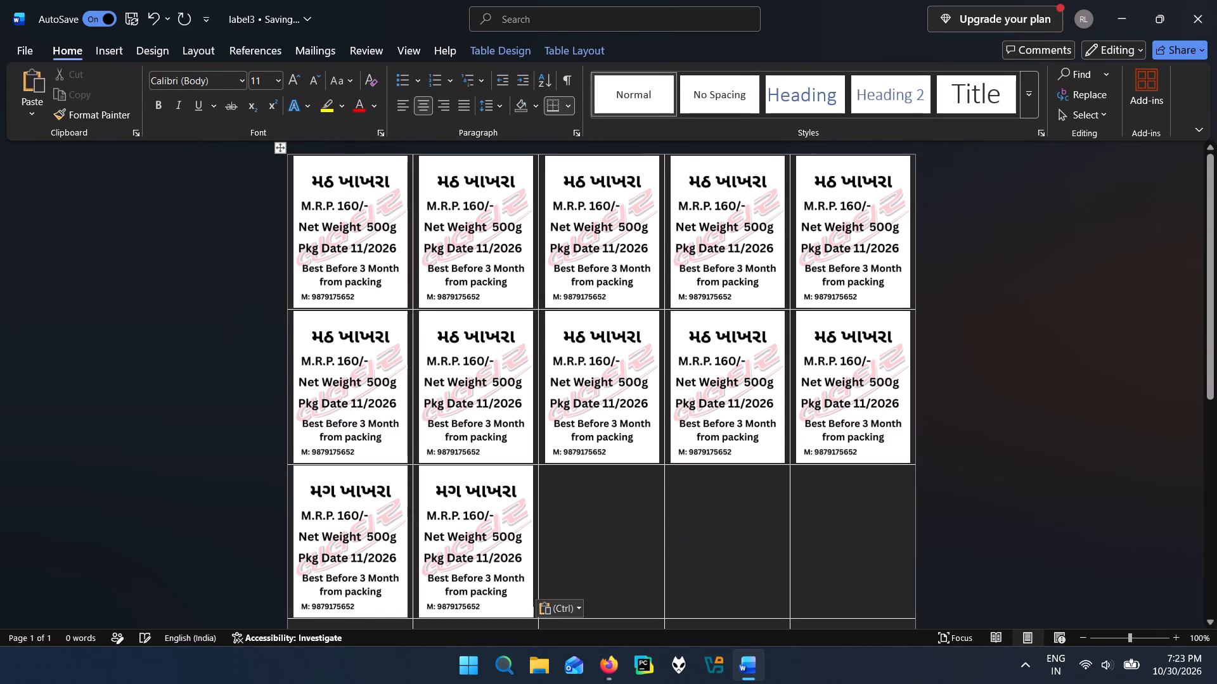
pyautogui.click(619, 527)
pyautogui.hotkey('ctrl', 'v')
pyautogui.click(696, 526)
pyautogui.hotkey('ctrl', 'v')
pyautogui.click(846, 538)
pyautogui.hotkey('ctrl', 'v')
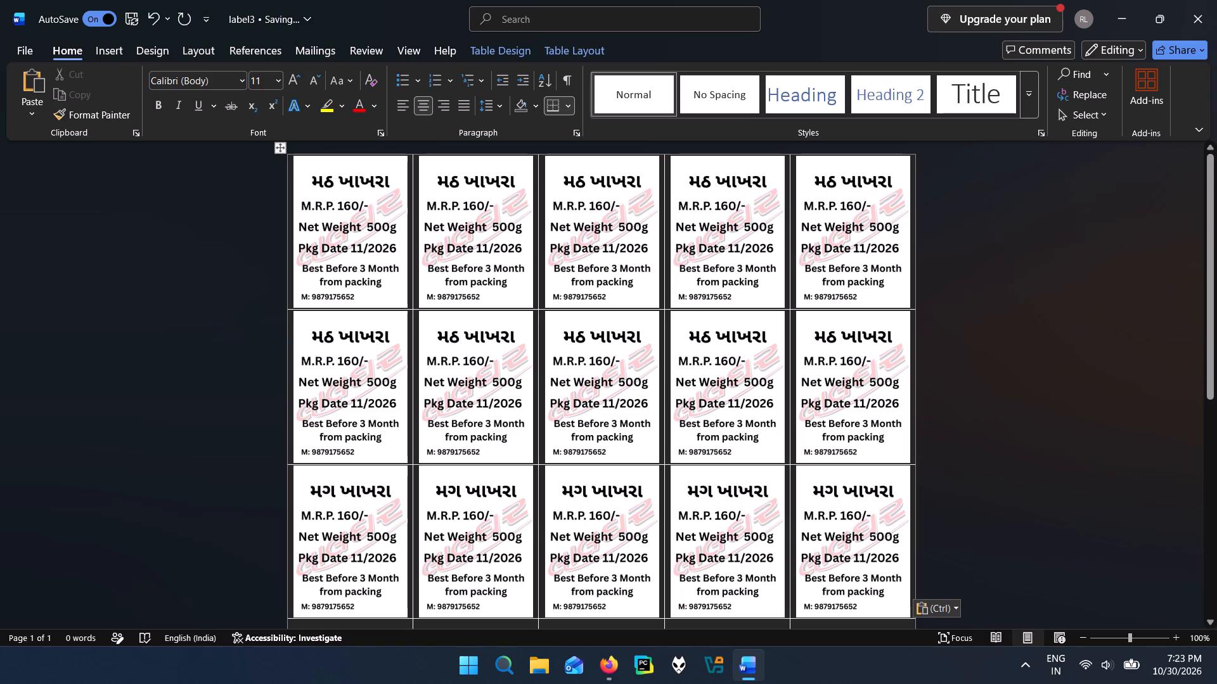
# Paste the copied મગ ખાખરા label into all five cells of the fourth row.
pyautogui.scroll(-4, 788, 519)
pyautogui.click(302, 508)
pyautogui.hotkey('ctrl', 'v')
pyautogui.click(488, 535)
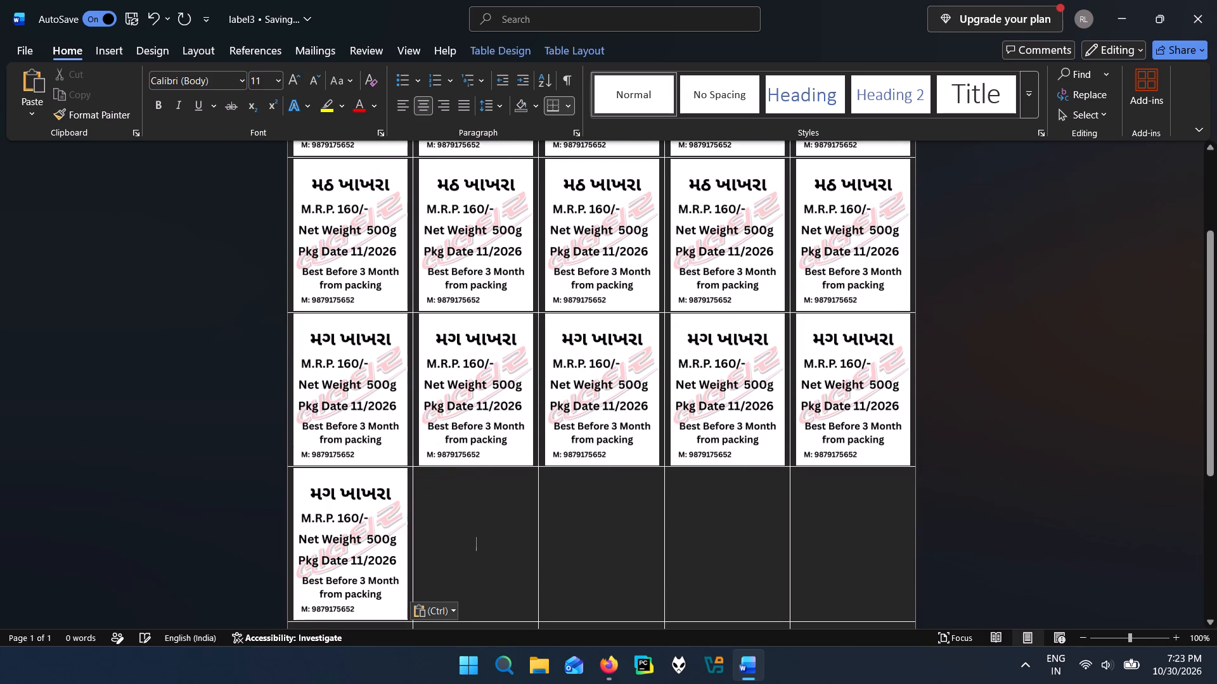
pyautogui.hotkey('ctrl', 'v')
pyautogui.click(652, 531)
pyautogui.hotkey('ctrl', 'v')
pyautogui.click(744, 529)
pyautogui.hotkey('ctrl', 'v')
pyautogui.click(835, 526)
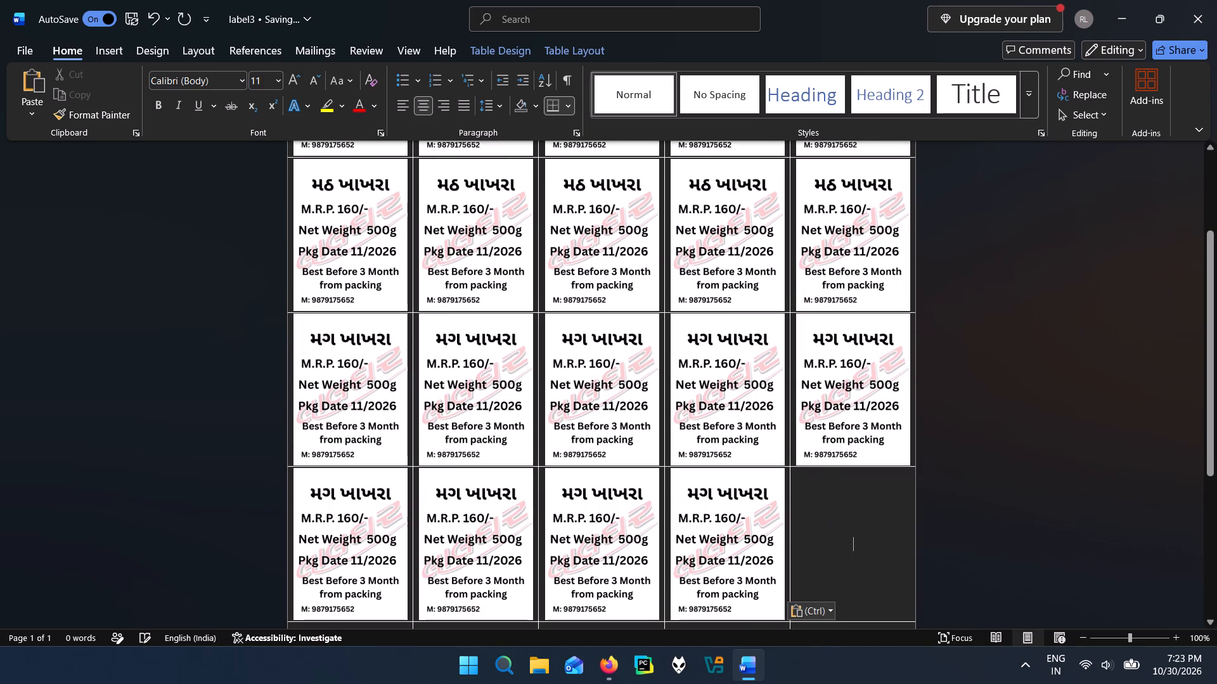
pyautogui.hotkey('ctrl', 'v')
# Insert the ગાર્લિક બાજરી label picture from the labels folder into the first cell of the fifth row.
pyautogui.scroll(-4, 802, 488)
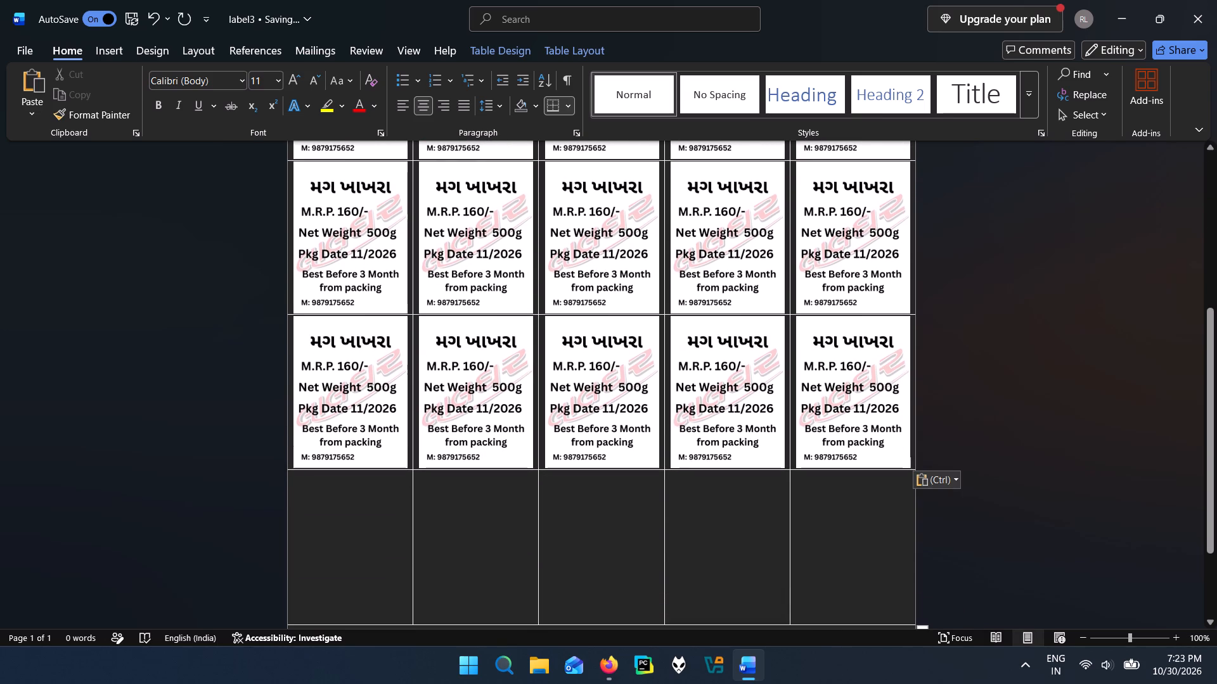
pyautogui.click(331, 524)
pyautogui.click(113, 58)
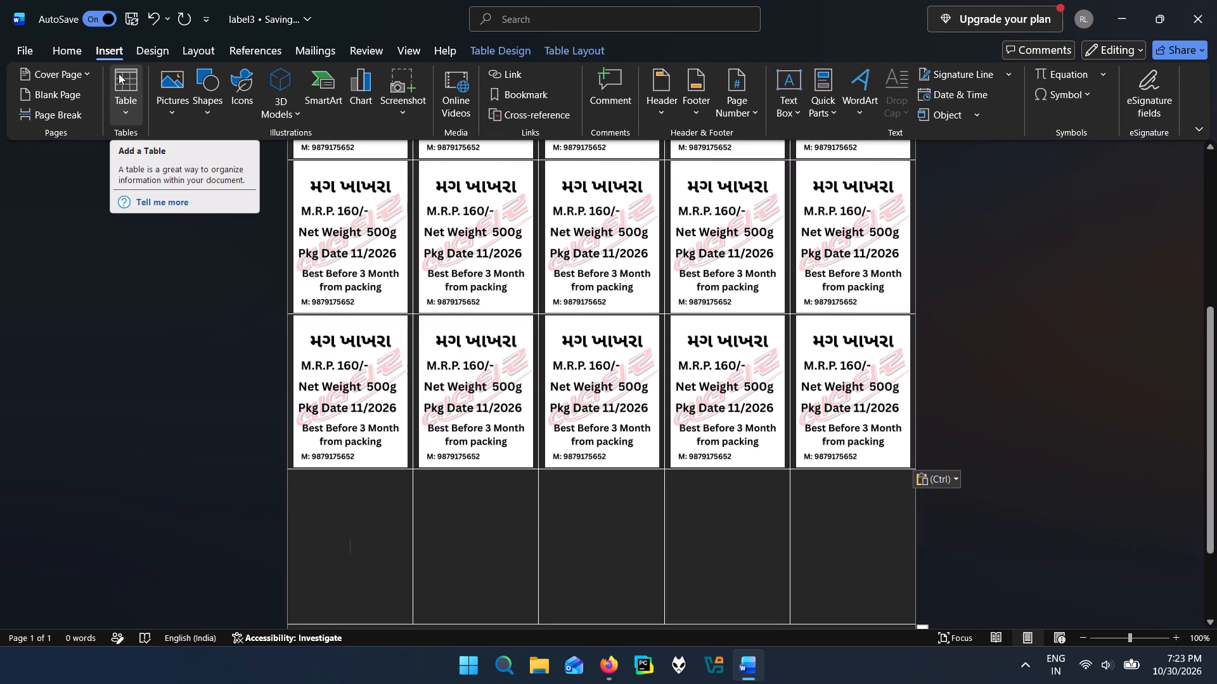
pyautogui.click(171, 103)
pyautogui.click(215, 164)
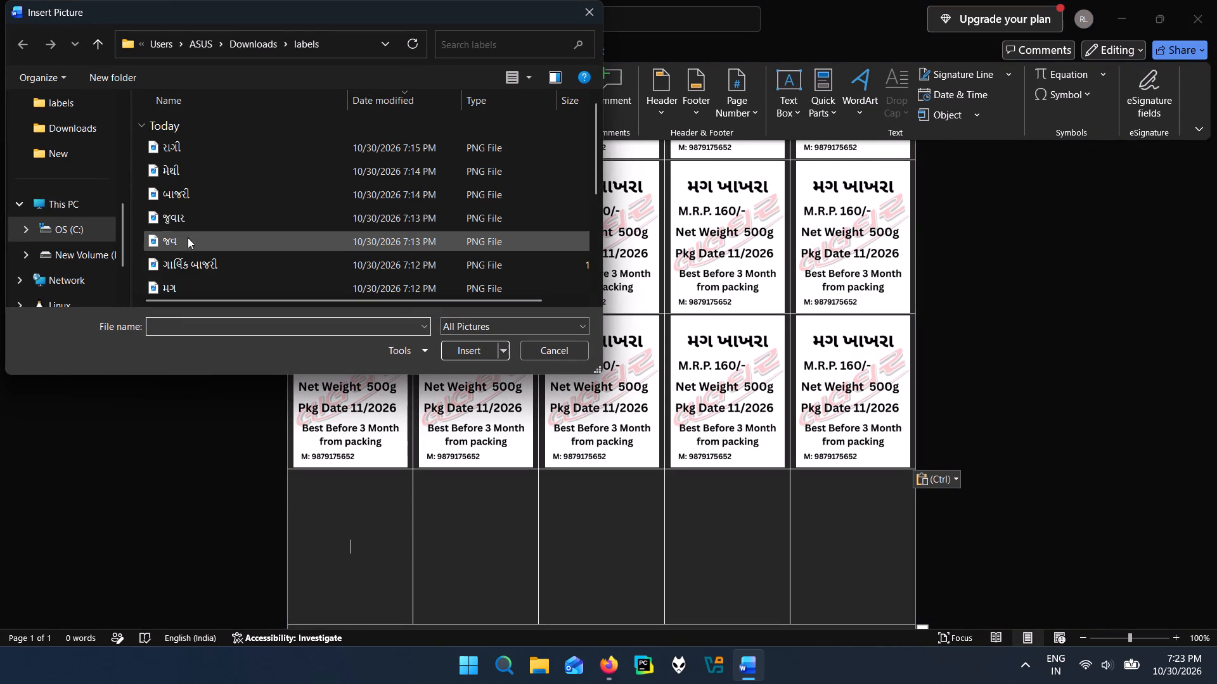
pyautogui.scroll(-1, 208, 246)
pyautogui.click(216, 213)
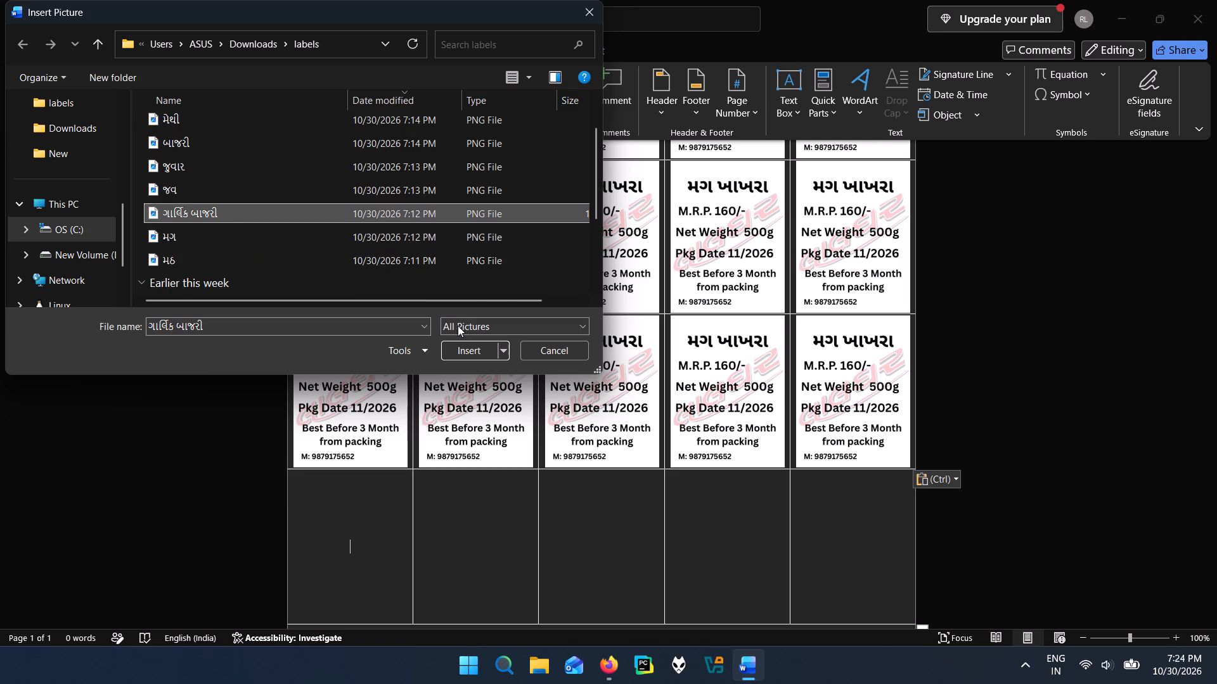
pyautogui.click(449, 351)
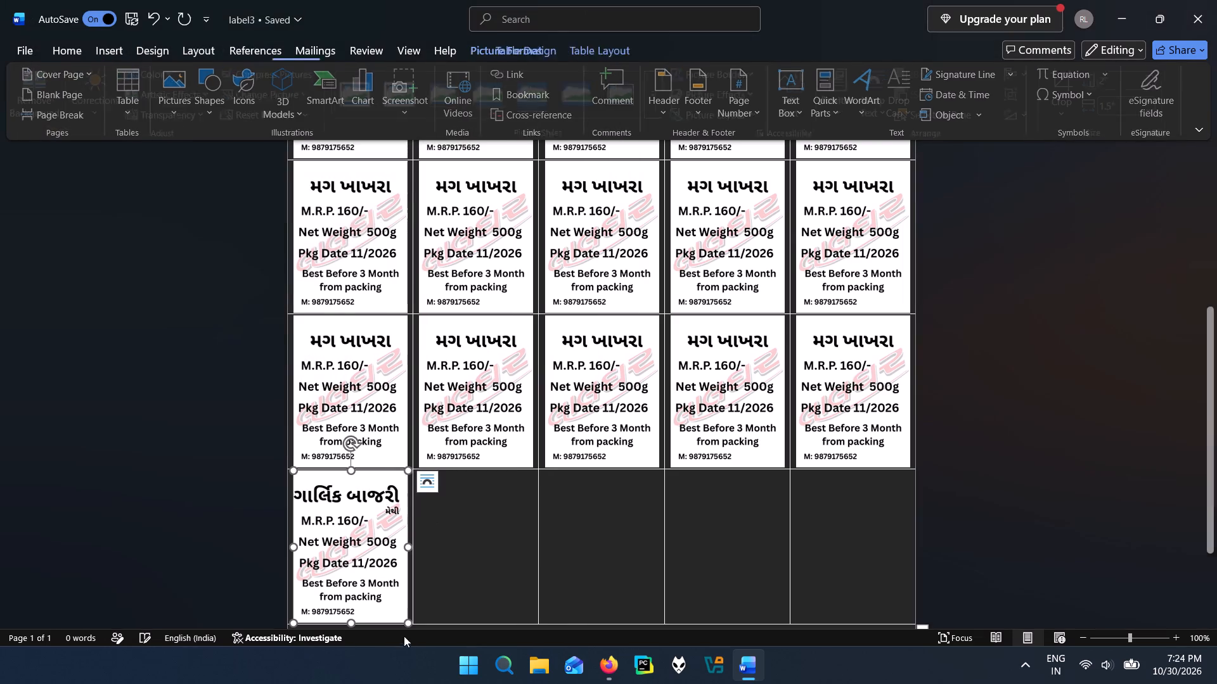
# Copy the ગાર્લિક બાજરી label into the remaining four cells of the fifth row.
pyautogui.click(369, 523)
pyautogui.hotkey('ctrl', 'c')
pyautogui.click(458, 526)
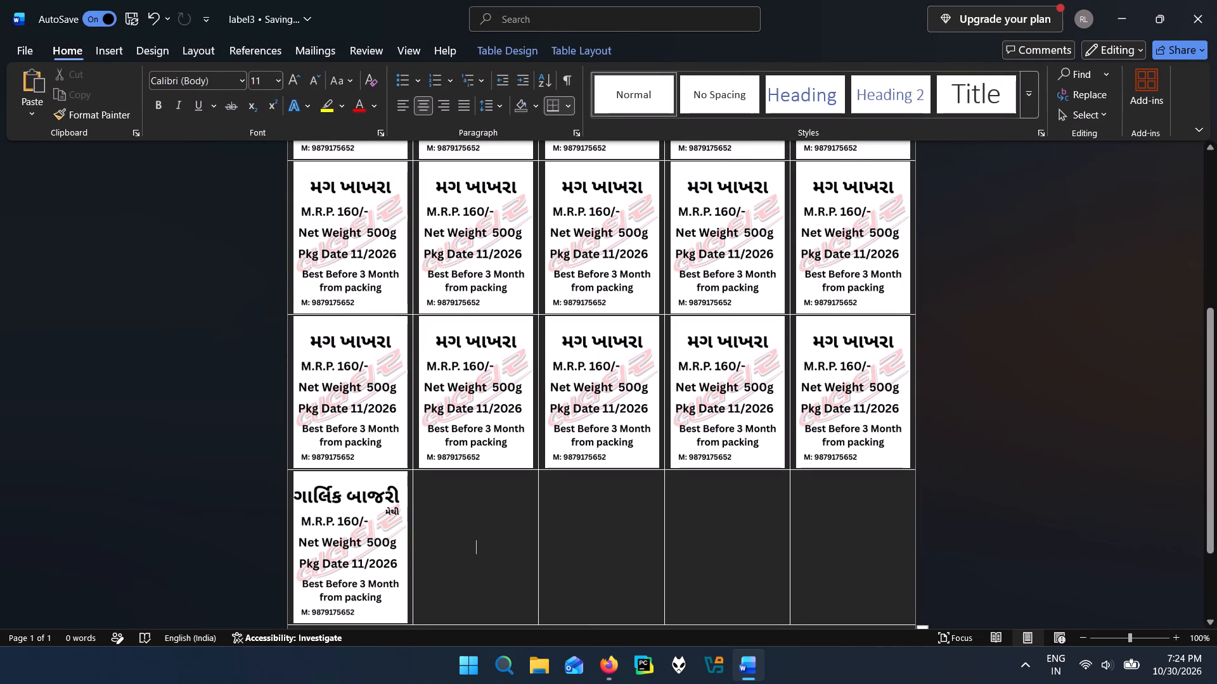
pyautogui.hotkey('ctrl', 'v')
pyautogui.click(622, 543)
pyautogui.hotkey('ctrl', 'v')
pyautogui.click(741, 532)
pyautogui.hotkey('ctrl', 'v')
pyautogui.click(840, 527)
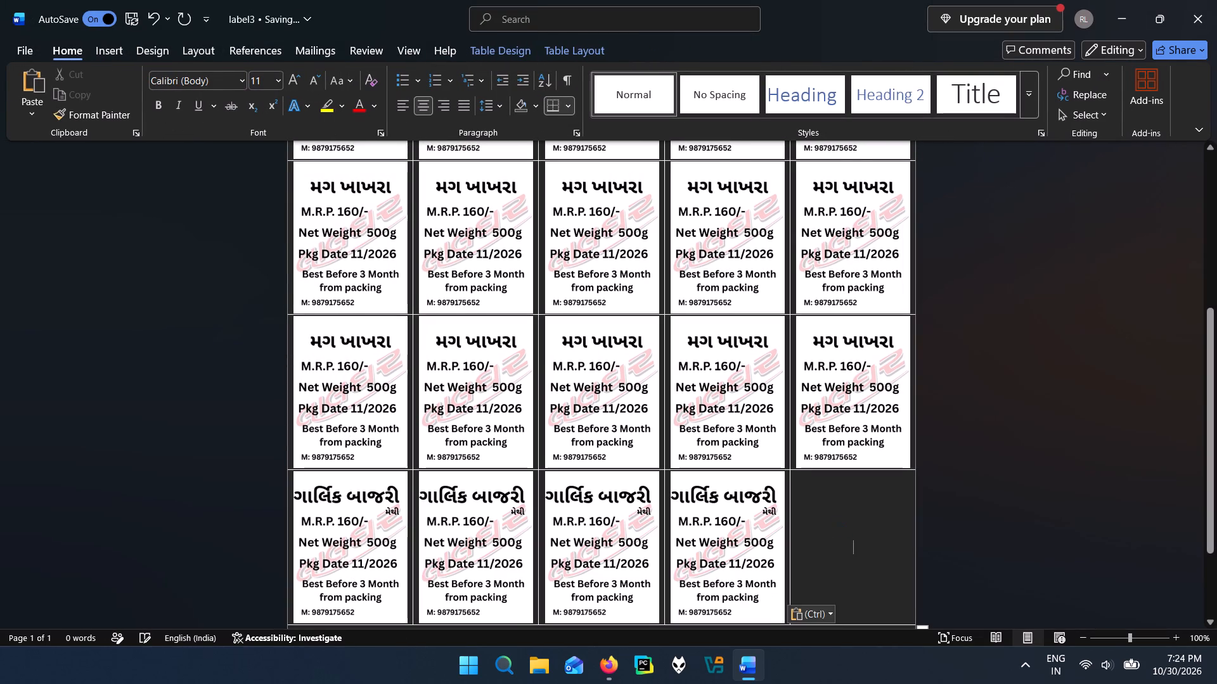
pyautogui.hotkey('ctrl', 'v')
# Set up saving a copy of the label sheet in PDF format in the labels folder under Downloads.
pyautogui.scroll(5, 648, 522)
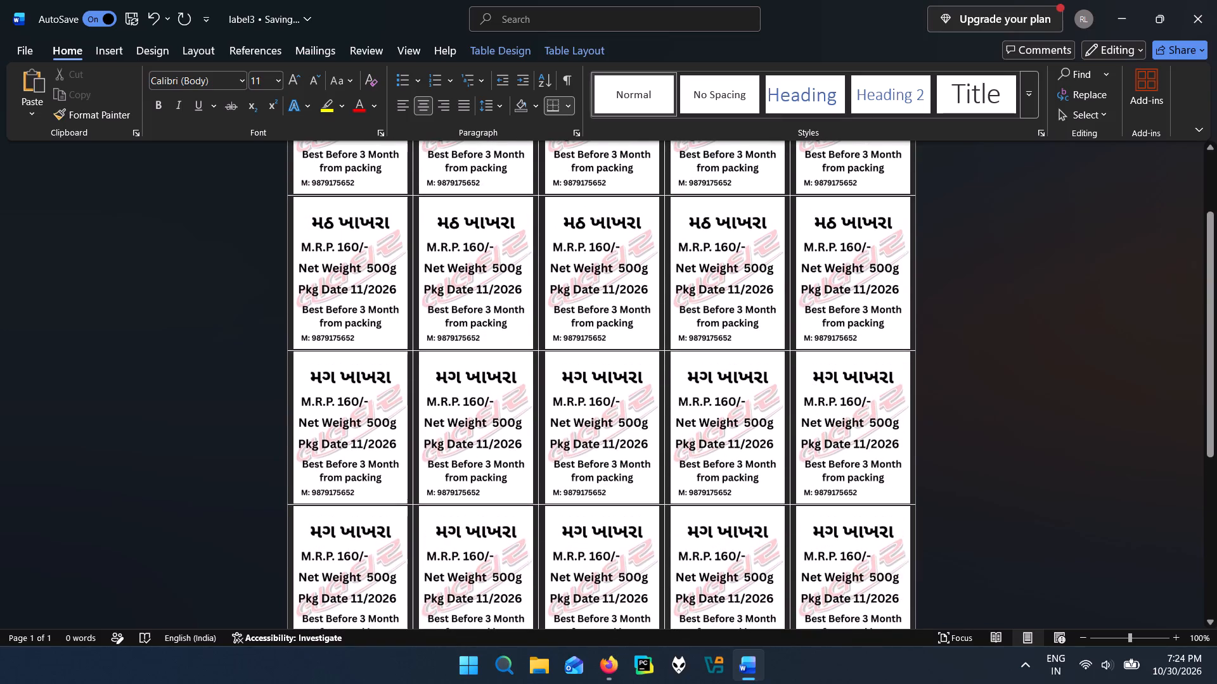
pyautogui.click(18, 56)
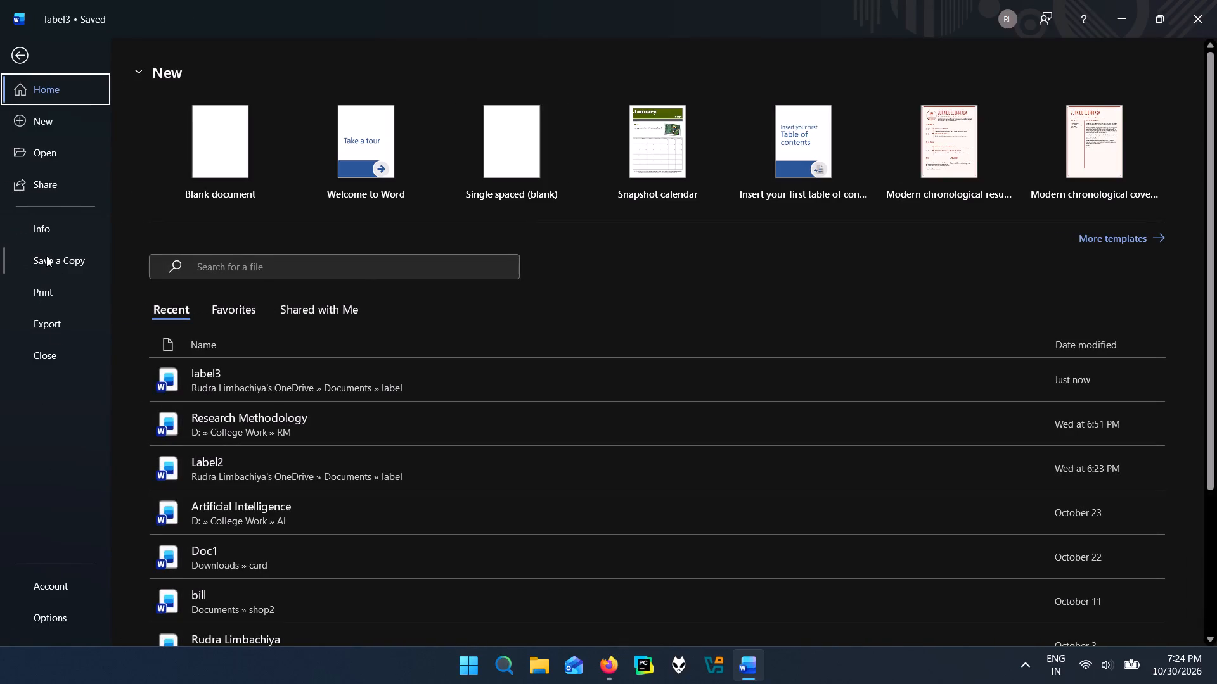
pyautogui.click(46, 256)
pyautogui.doubleClick(581, 178)
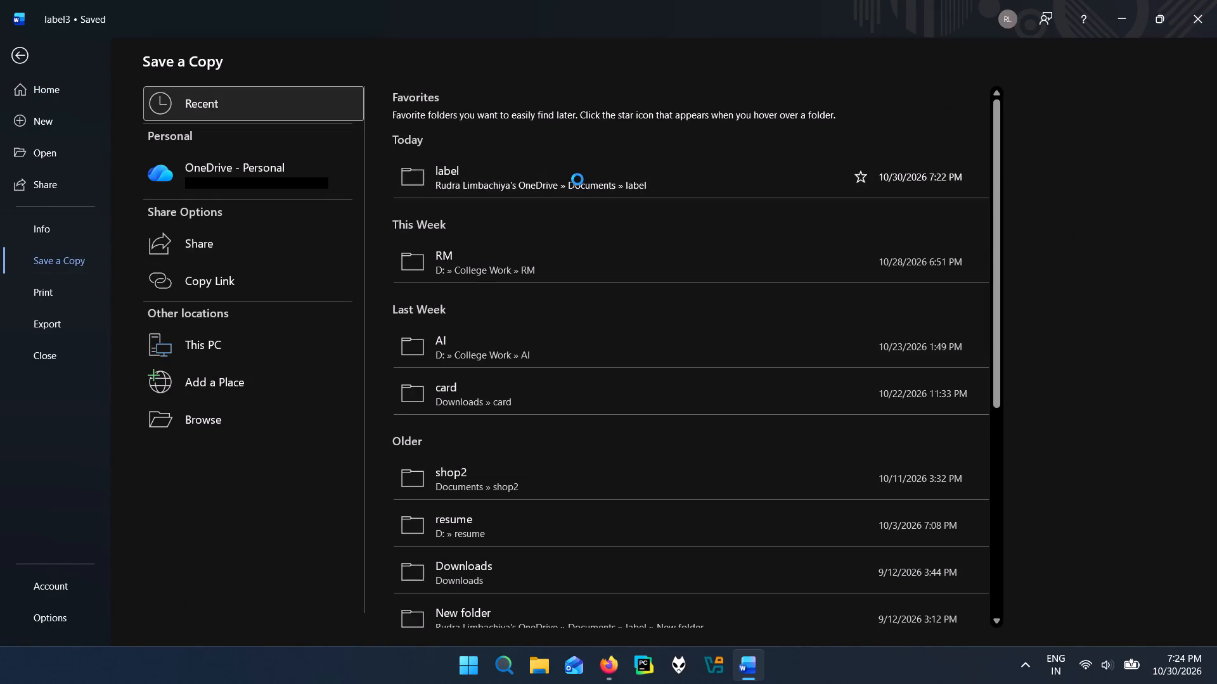
pyautogui.click(577, 179)
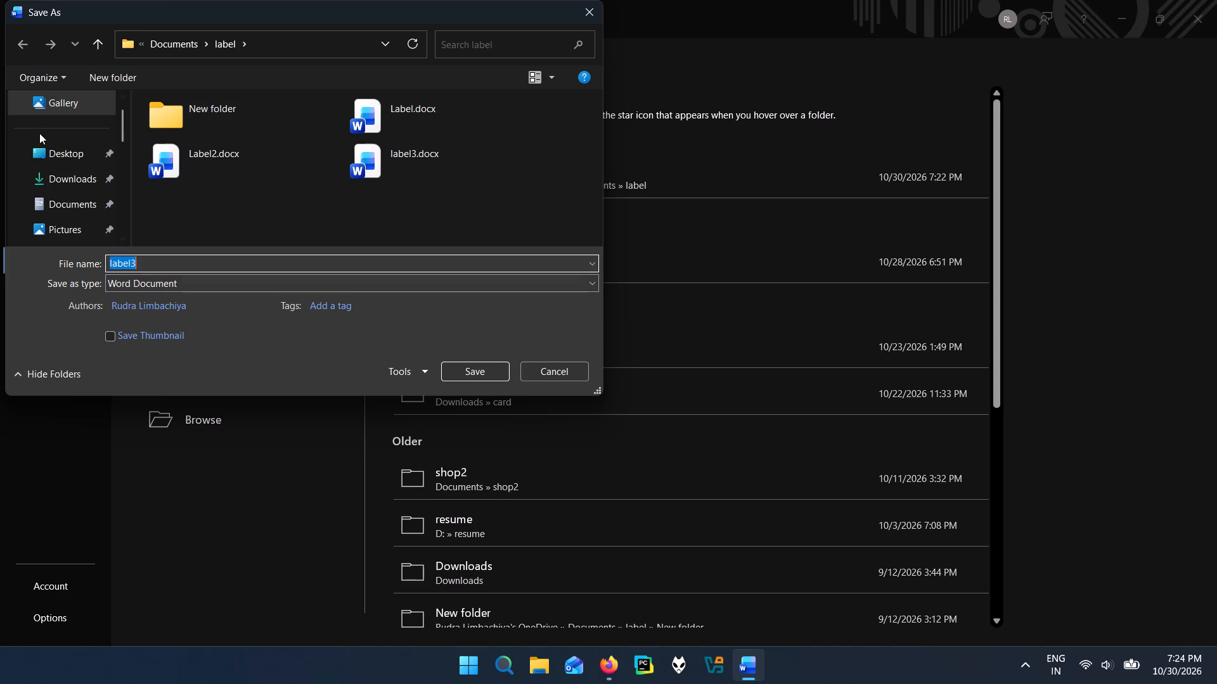
pyautogui.click(60, 186)
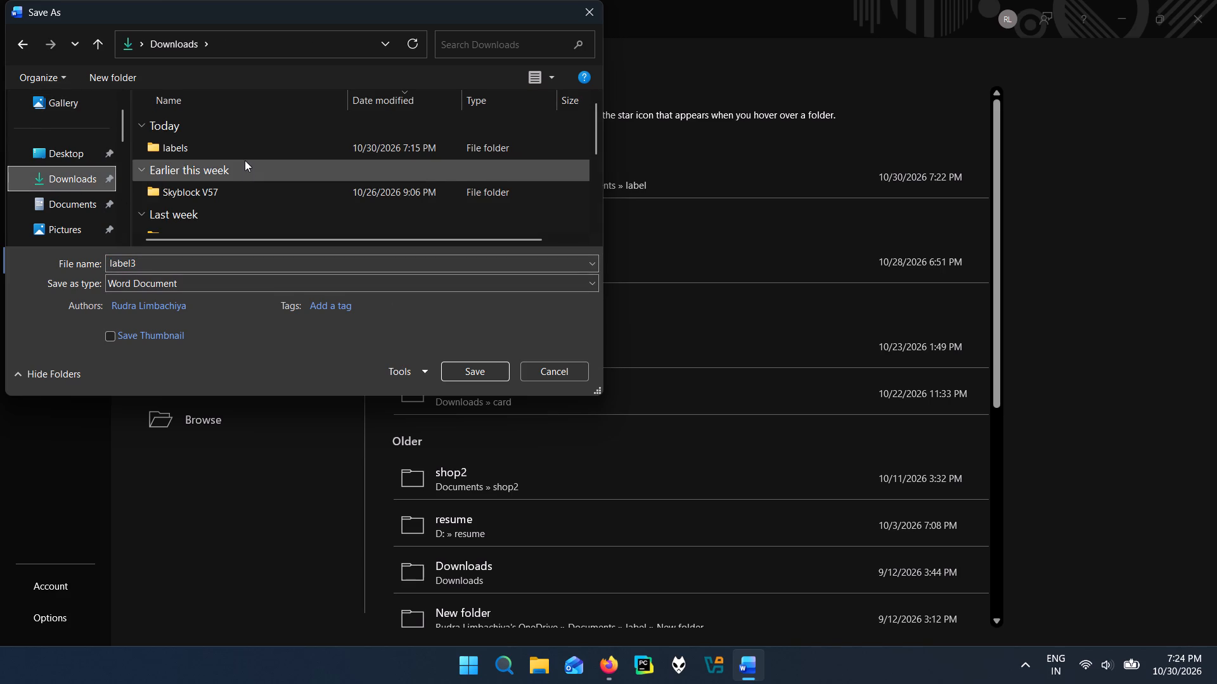
pyautogui.doubleClick(241, 148)
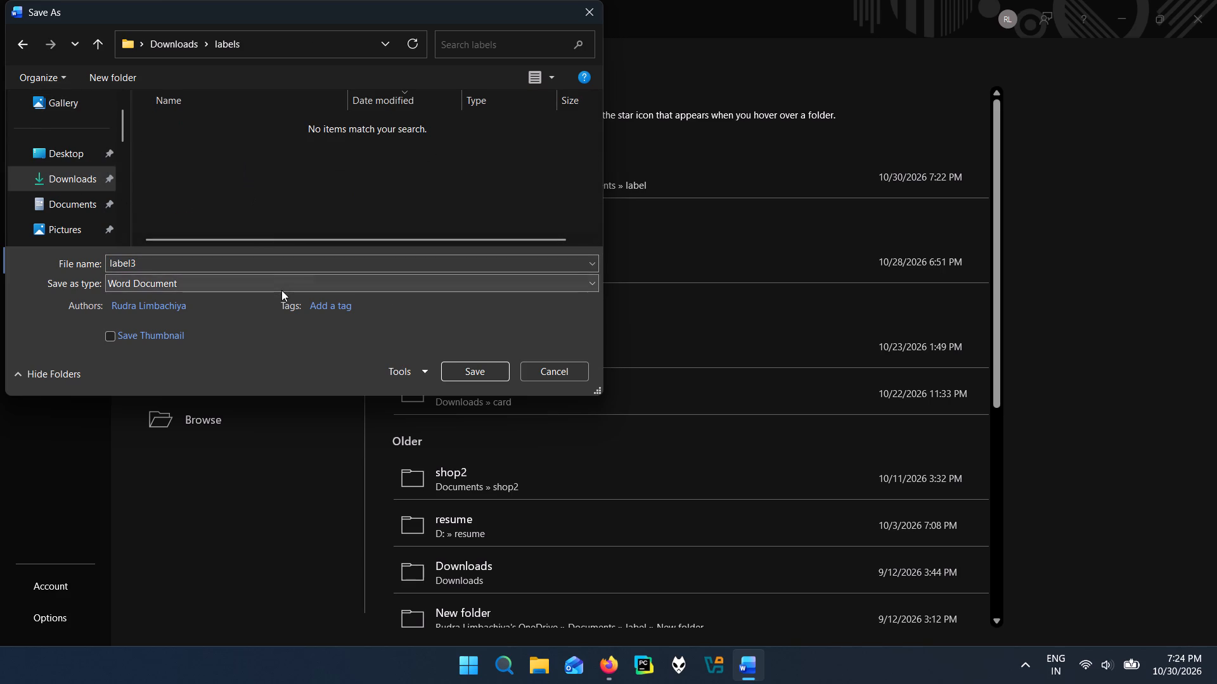
pyautogui.click(281, 290)
pyautogui.click(234, 377)
pyautogui.scroll(-5, 302, 189)
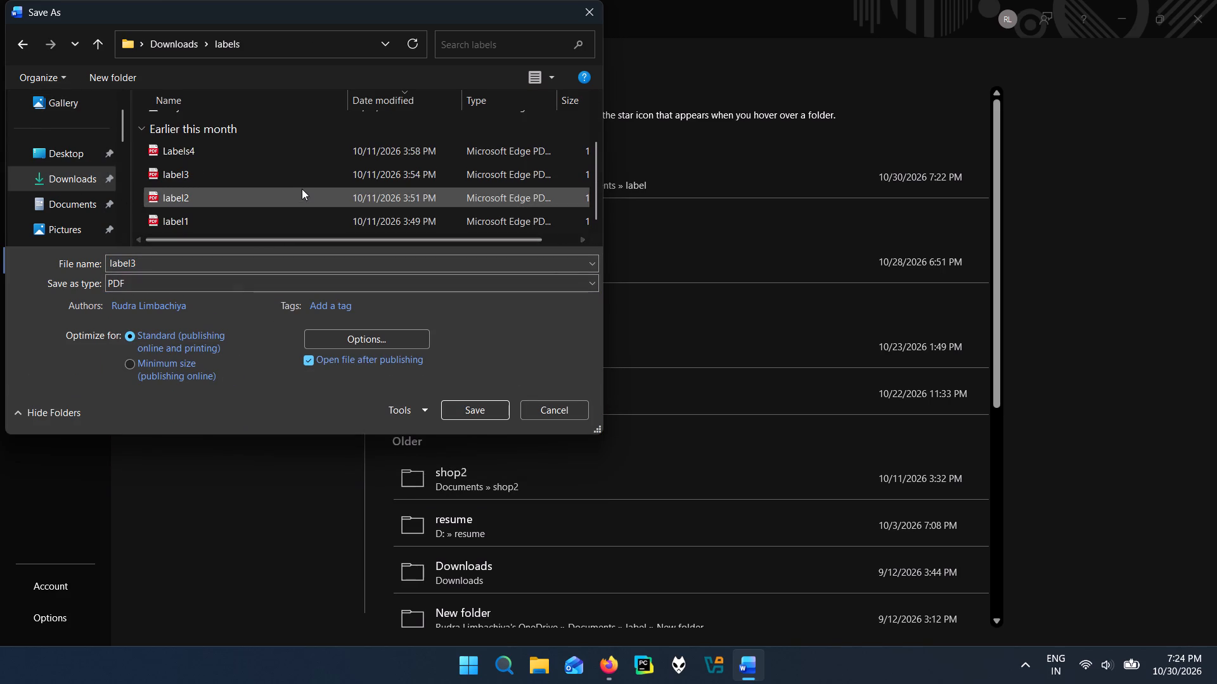
pyautogui.scroll(5, 378, 222)
pyautogui.scroll(-2, 385, 187)
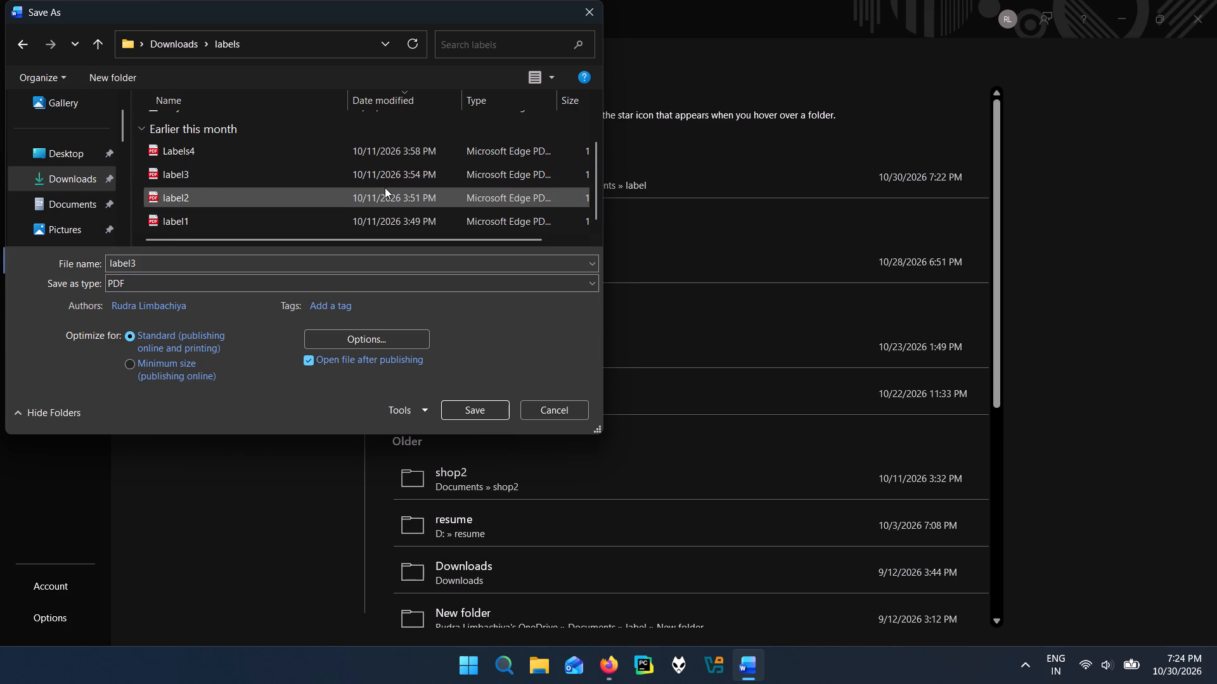
pyautogui.scroll(-3, 385, 187)
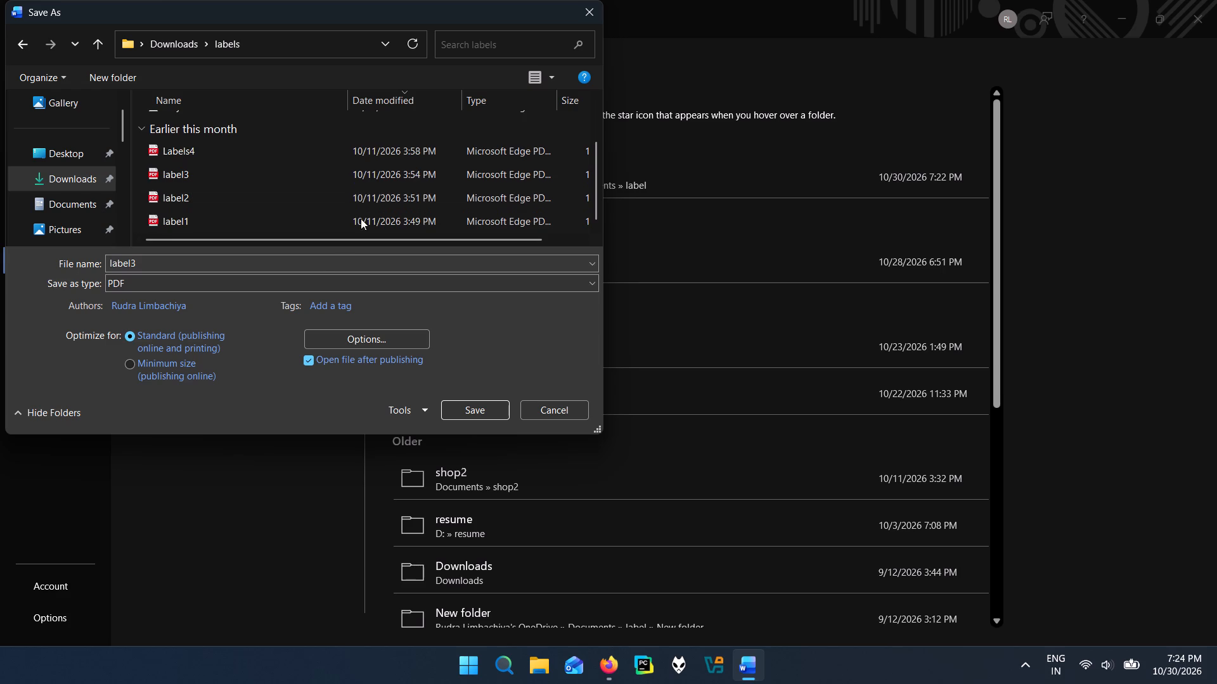
pyautogui.doubleClick(268, 263)
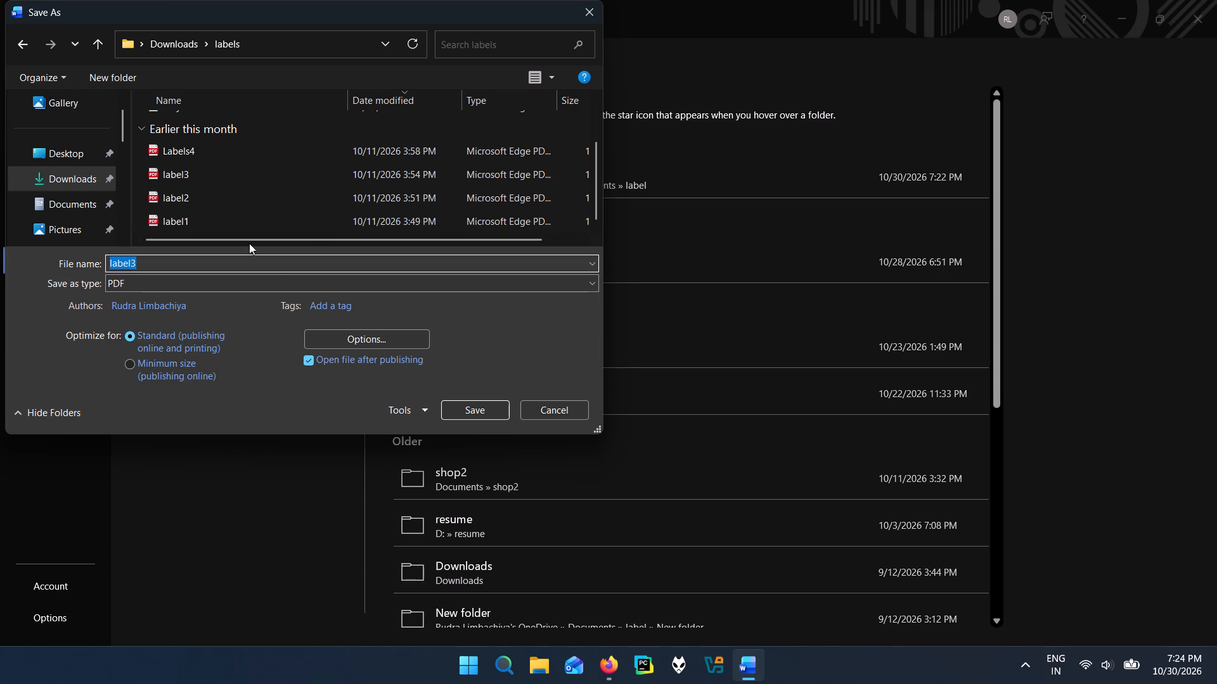
# Create a subfolder with the default name New folder inside the labels folder and open it.
pyautogui.click(108, 68)
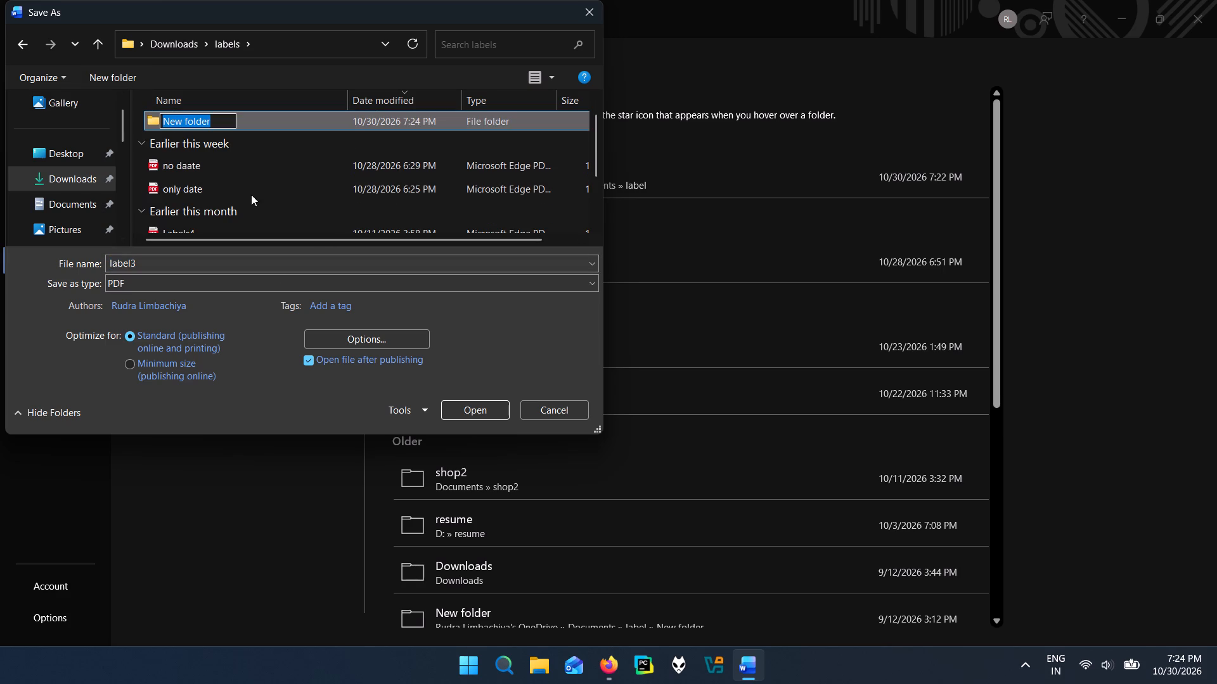
pyautogui.press('Return')
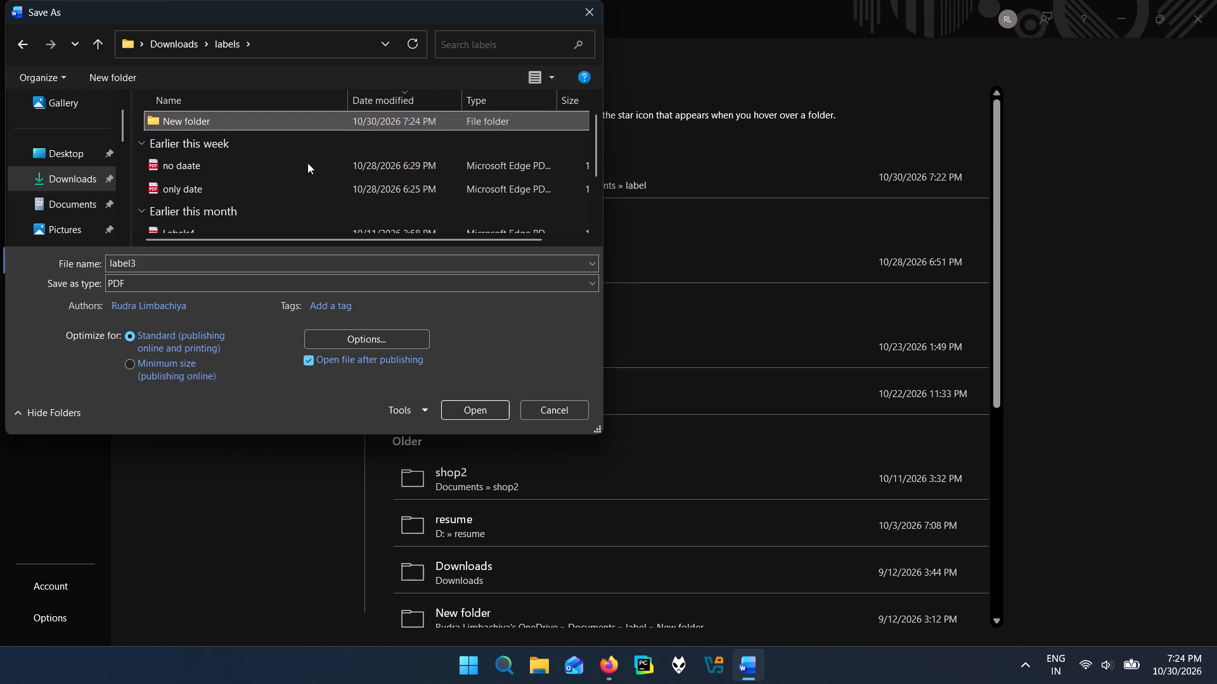
pyautogui.press('Return')
# Save the PDF copy under the name label1 and close its preview.
pyautogui.click(177, 263)
pyautogui.click(178, 260)
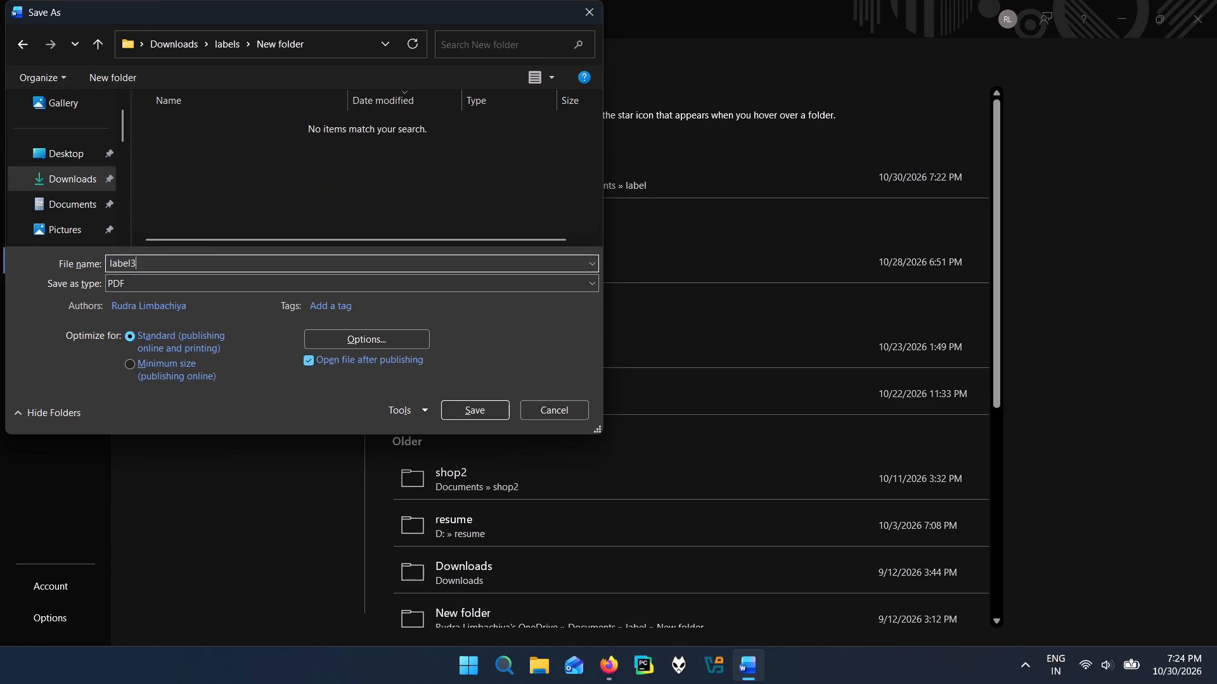
pyautogui.press('BackSpace')
pyautogui.press('1')
pyautogui.click(481, 411)
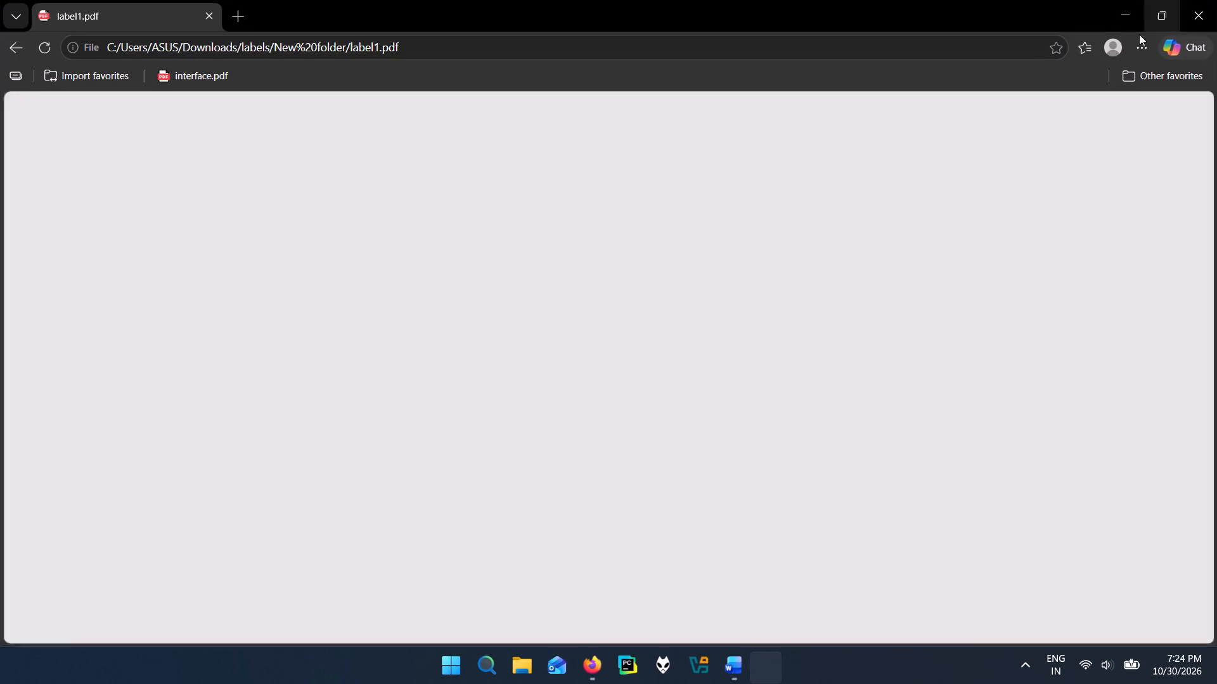
pyautogui.click(1210, 0)
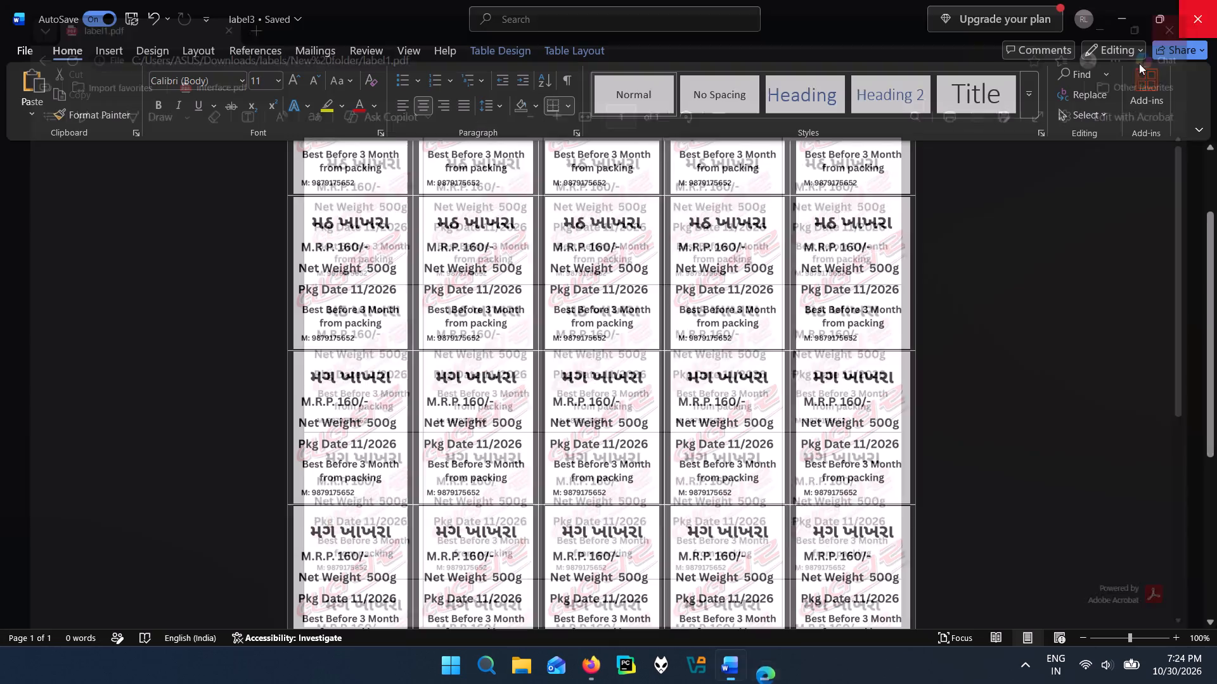
# Delete all five મઠ ખાખરા labels from the first row of the sheet.
pyautogui.scroll(7, 416, 345)
pyautogui.click(369, 221)
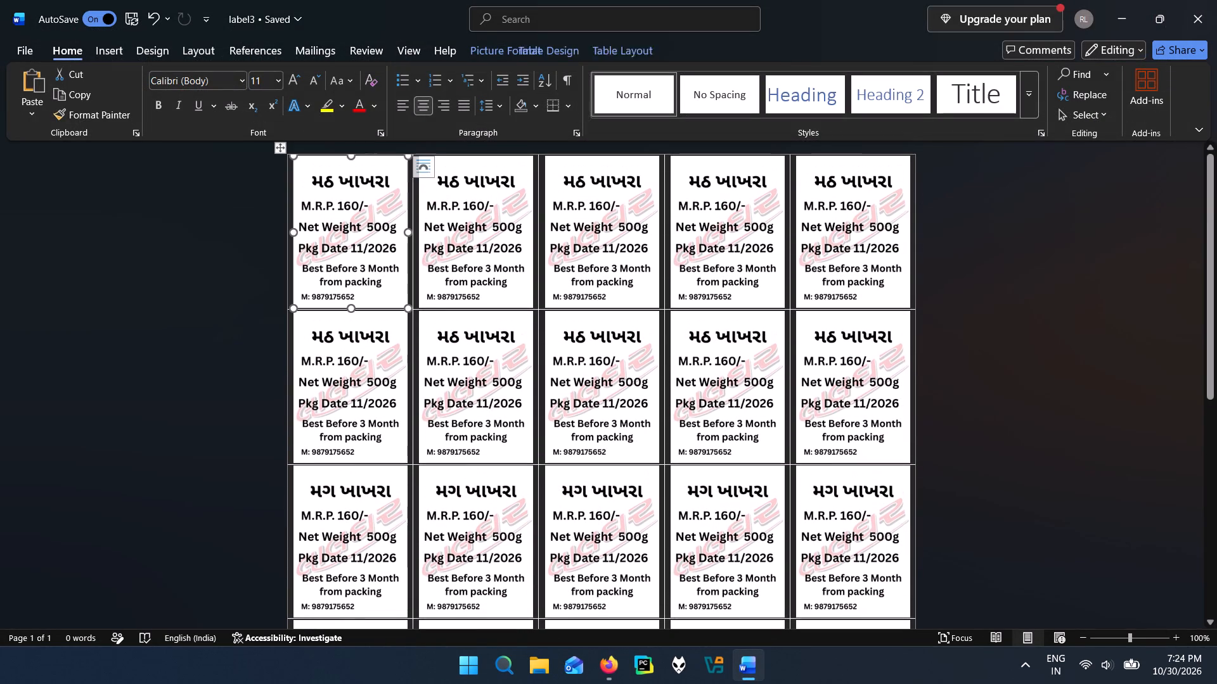
pyautogui.press('Delete')
pyautogui.click(483, 248)
pyautogui.press('Delete')
pyautogui.click(602, 218)
pyautogui.press('Delete')
pyautogui.click(689, 191)
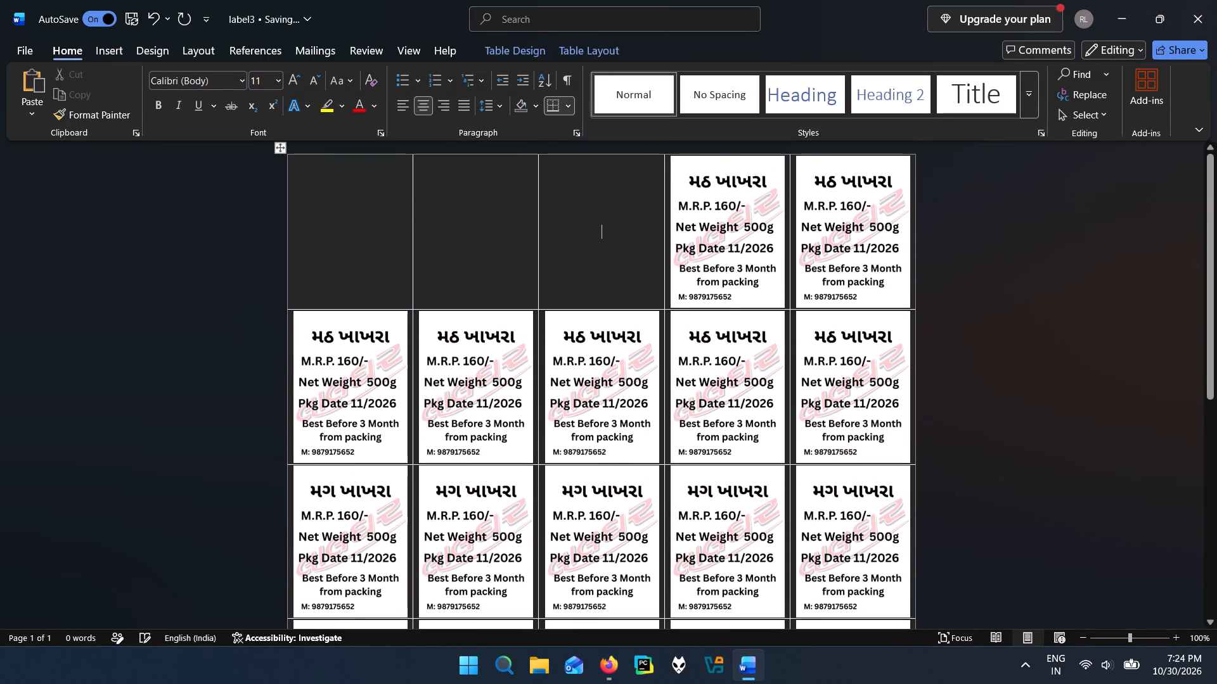
pyautogui.press('Delete')
pyautogui.click(858, 201)
pyautogui.press('Delete')
# Delete all five મઠ ખાખરા labels from the second row.
pyautogui.click(847, 372)
pyautogui.press('Delete')
pyautogui.click(730, 379)
pyautogui.press('Delete')
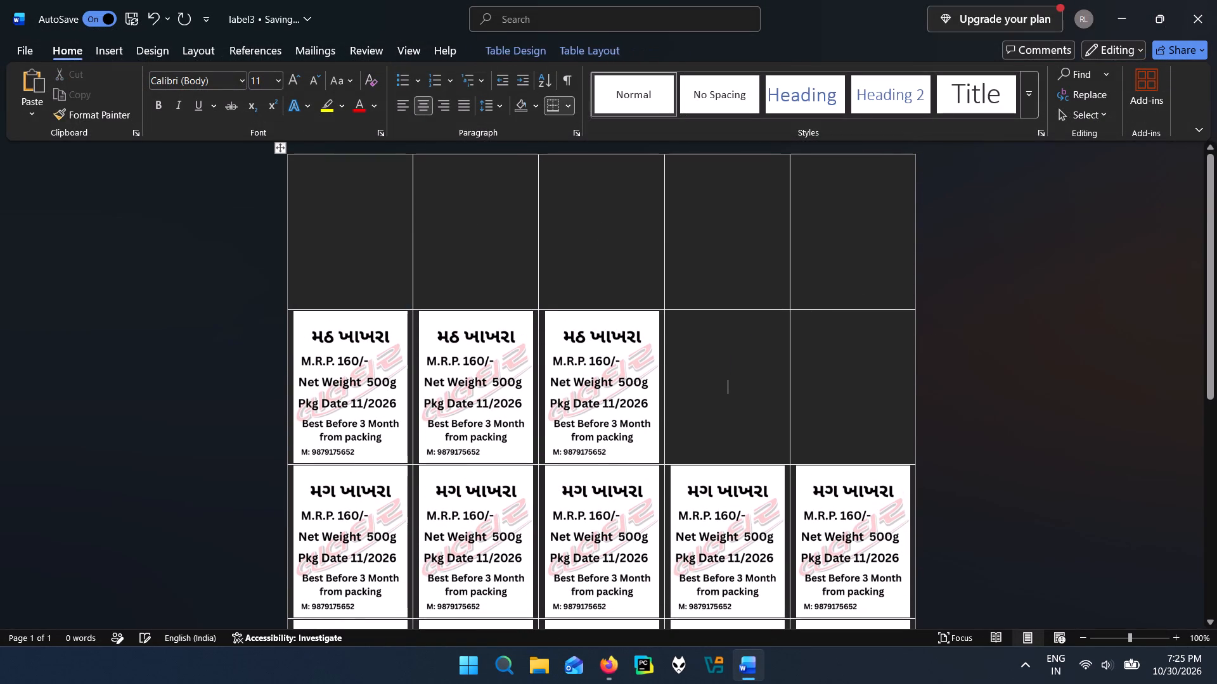
pyautogui.click(617, 370)
pyautogui.press('Delete')
pyautogui.click(501, 362)
pyautogui.press('Delete')
pyautogui.click(357, 375)
pyautogui.press('Delete')
# Delete all five મગ ખાખરા labels from the third row.
pyautogui.moveTo(357, 526); pyautogui.dragTo(363, 526)
pyautogui.press('Delete')
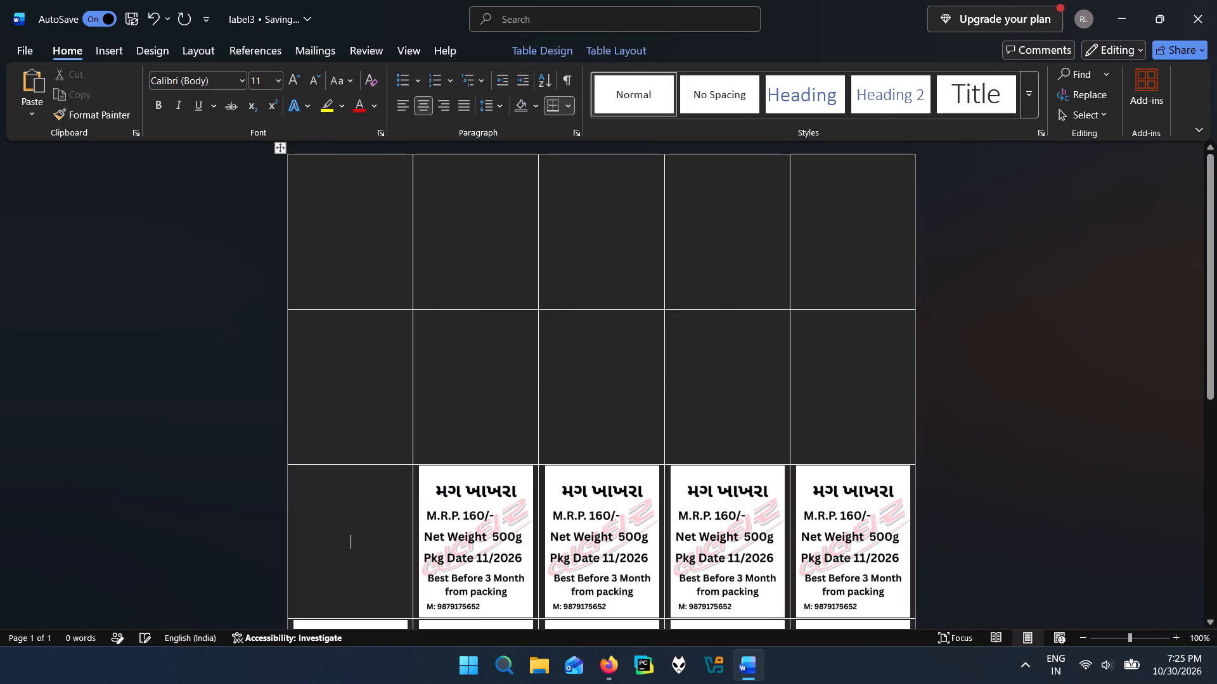
pyautogui.click(446, 512)
pyautogui.press('Delete')
pyautogui.click(592, 512)
pyautogui.press('Delete')
pyautogui.click(761, 522)
pyautogui.press('Delete')
pyautogui.click(853, 521)
pyautogui.press('Delete')
# Delete all five મગ ખાખરા labels from the fourth row.
pyautogui.scroll(-4, 847, 513)
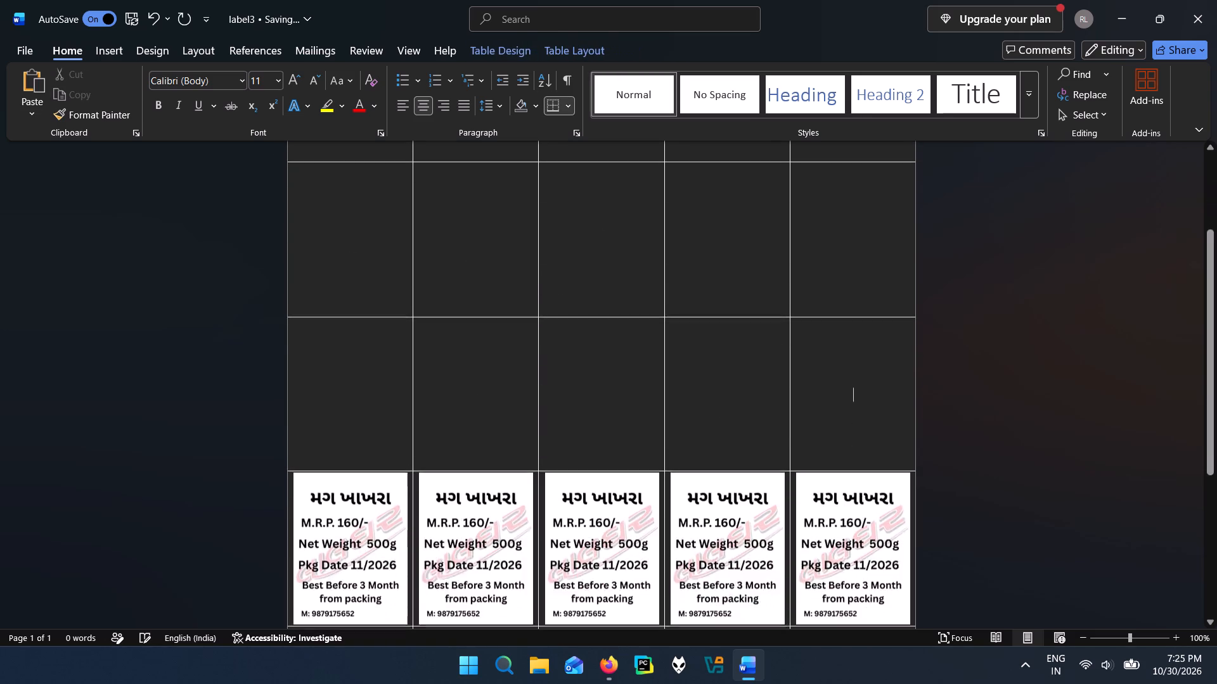
pyautogui.scroll(4, 624, 411)
pyautogui.scroll(-5, 619, 410)
pyautogui.moveTo(347, 453); pyautogui.dragTo(355, 454)
pyautogui.press('Delete')
pyautogui.click(469, 483)
pyautogui.press('Delete')
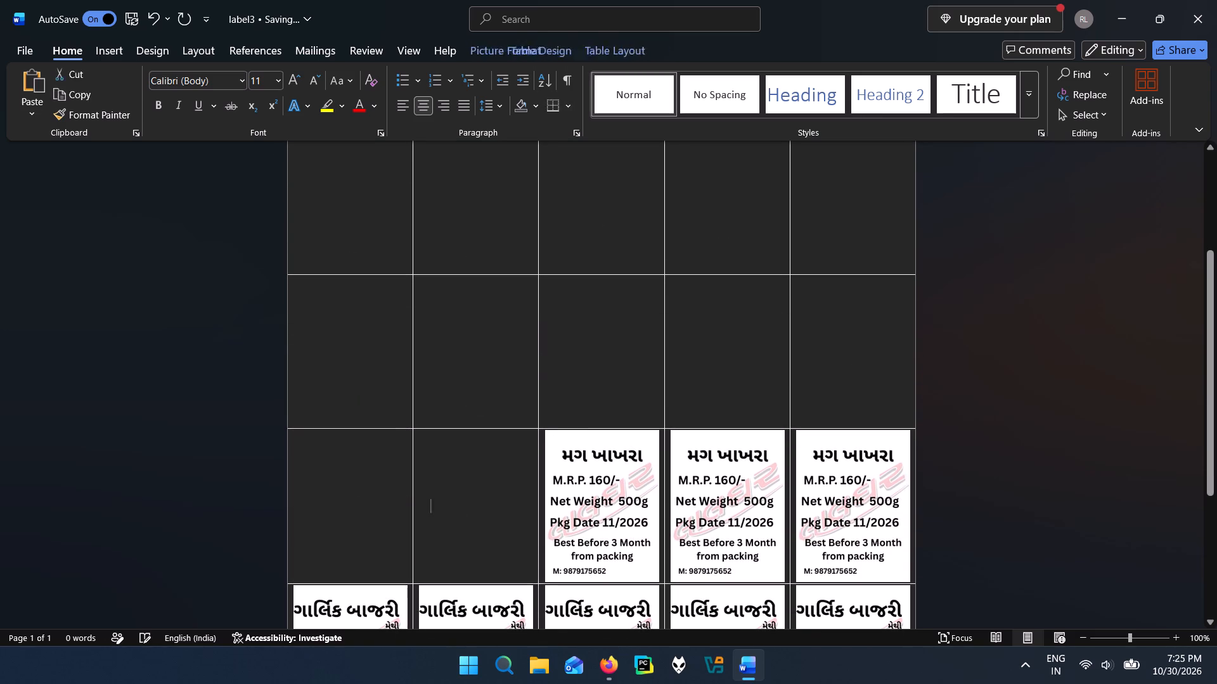
pyautogui.click(583, 477)
pyautogui.press('Delete')
pyautogui.click(724, 465)
pyautogui.press('Delete')
pyautogui.click(861, 500)
pyautogui.press('Delete')
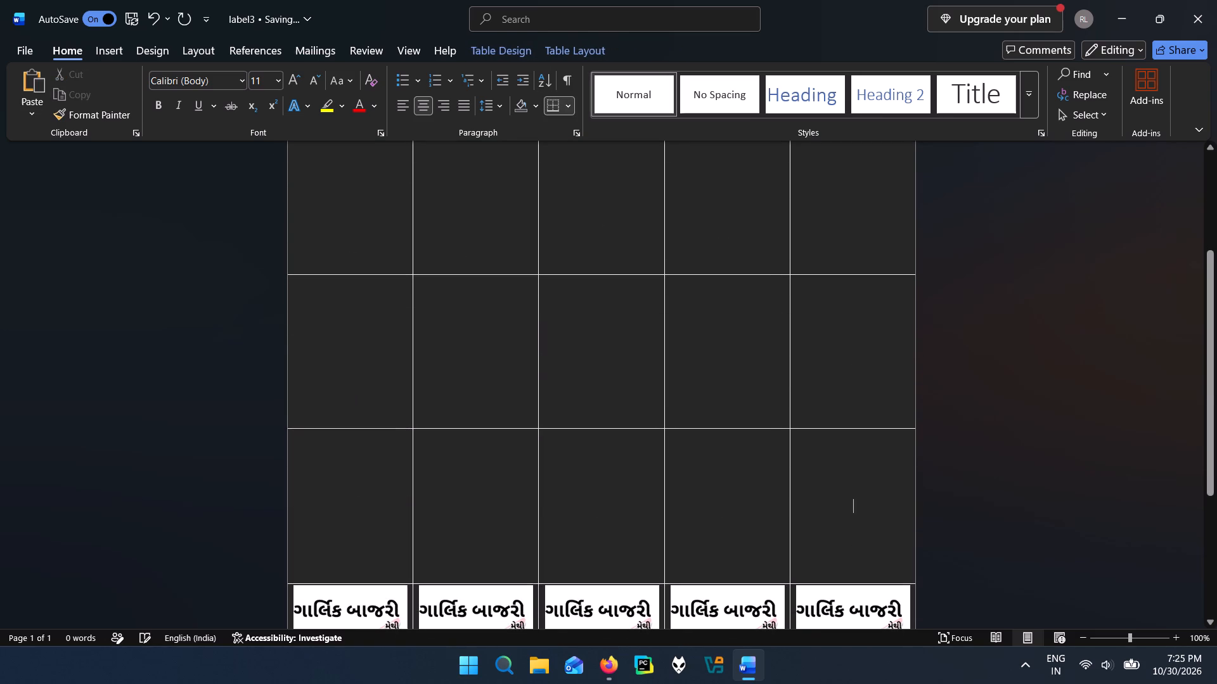
# Insert the જવ picture from the labels folder into the first cell of the sheet's first row.
pyautogui.scroll(6, 472, 392)
pyautogui.scroll(2, 396, 281)
pyautogui.click(382, 262)
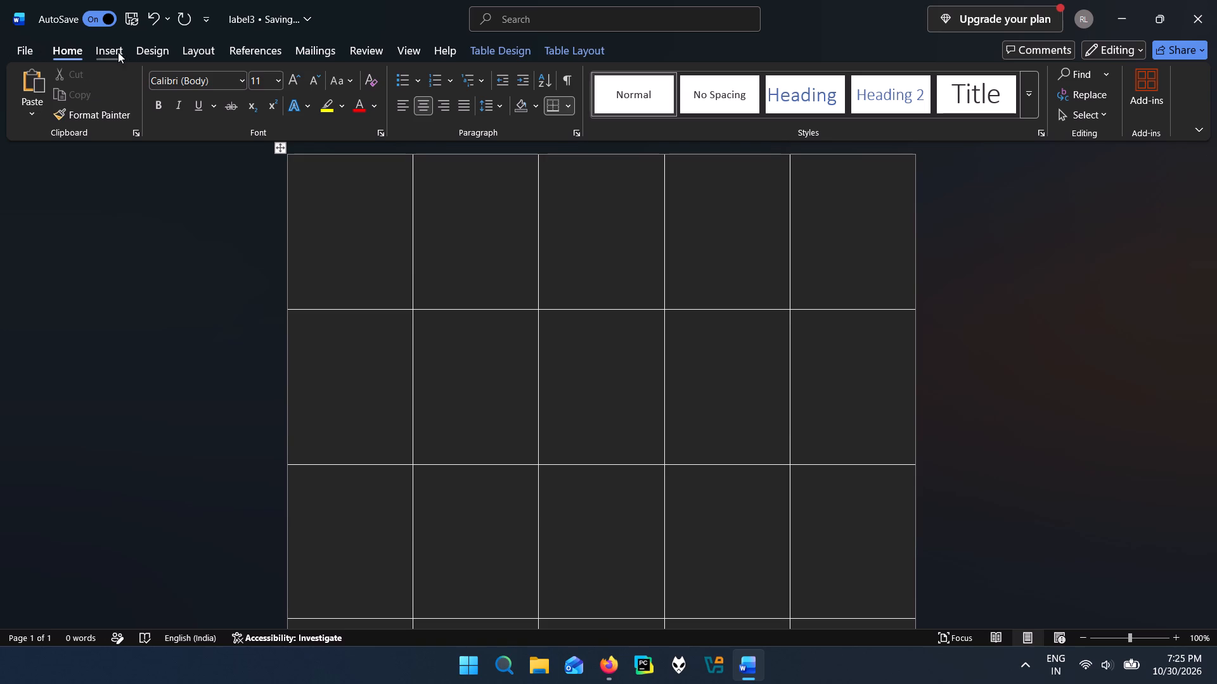
pyautogui.click(118, 52)
pyautogui.click(161, 91)
pyautogui.click(204, 155)
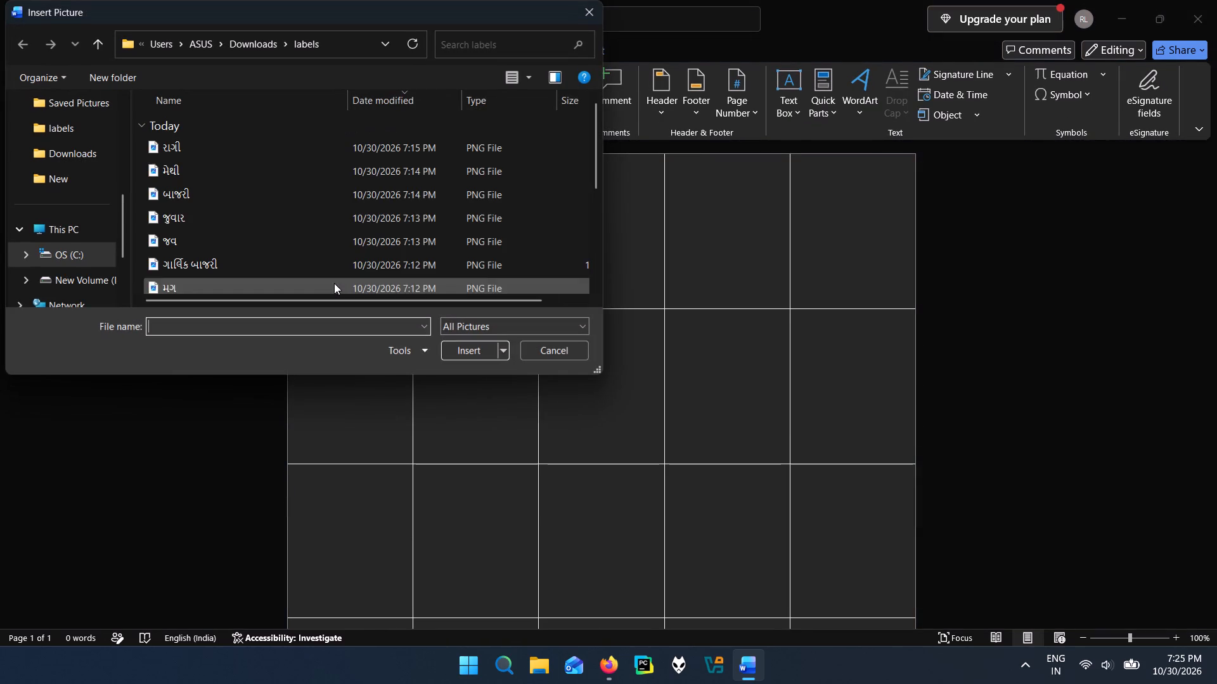
pyautogui.click(238, 245)
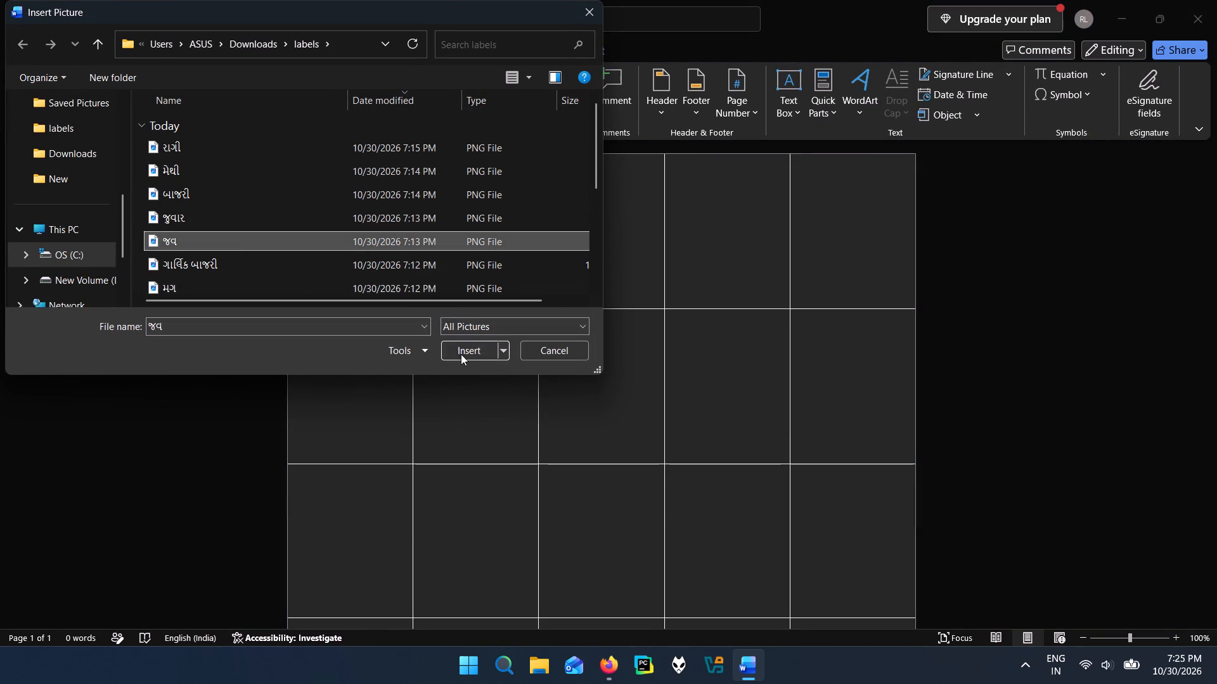
pyautogui.click(461, 354)
# Copy the જવ મેથી label and paste it into the other four cells of the first row.
pyautogui.click(354, 238)
pyautogui.hotkey('ctrl', 'c')
pyautogui.click(499, 216)
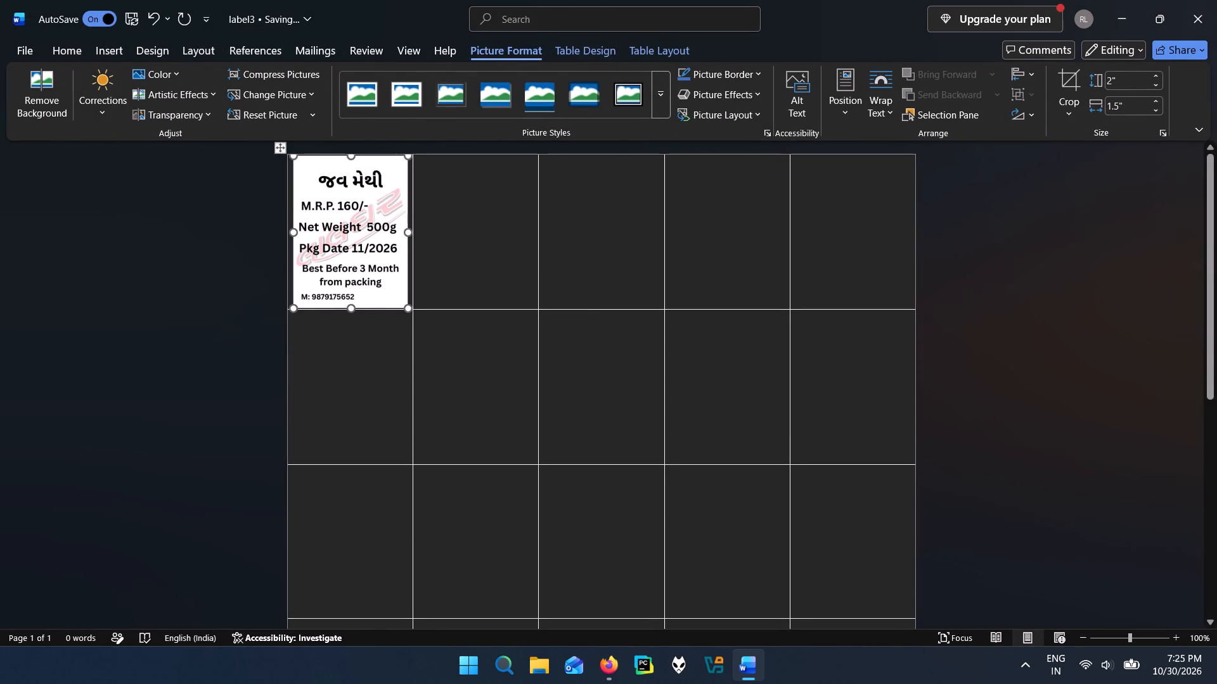
pyautogui.hotkey('ctrl', 'v')
pyautogui.click(650, 230)
pyautogui.hotkey('ctrl', 'v')
pyautogui.click(702, 225)
pyautogui.hotkey('ctrl', 'v')
pyautogui.click(856, 226)
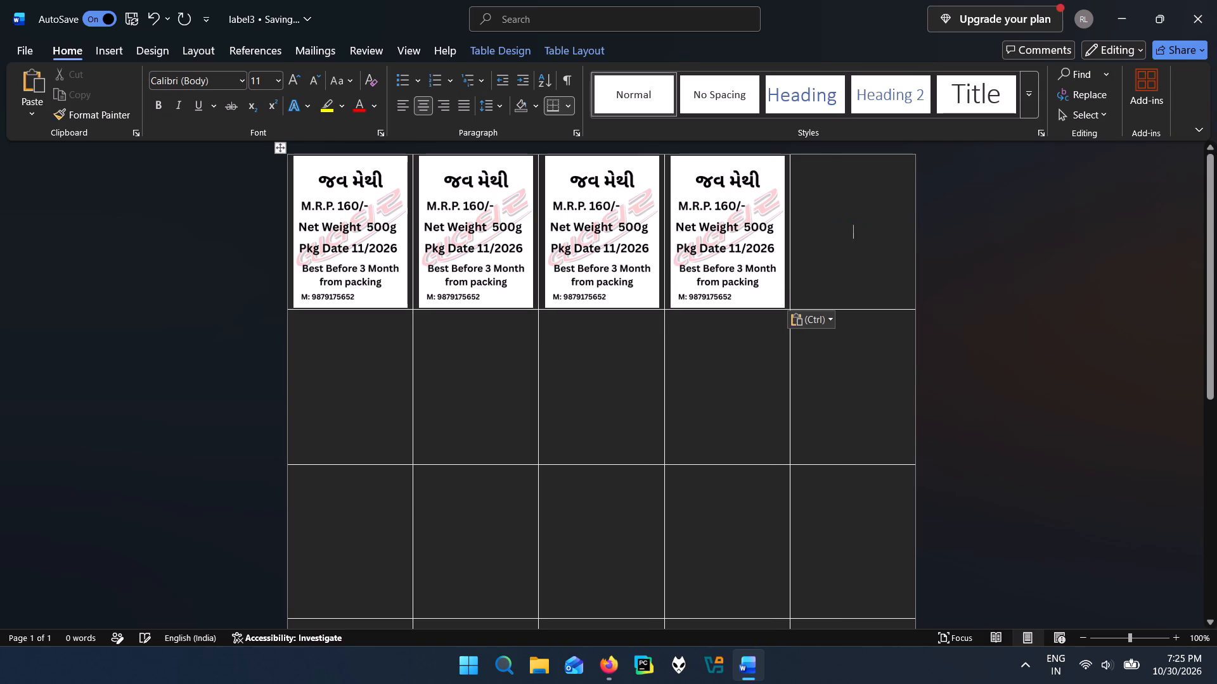
pyautogui.hotkey('ctrl', 'v')
# Paste the જવ મેથી label into all five cells of the second row.
pyautogui.moveTo(854, 340); pyautogui.dragTo(849, 351)
pyautogui.hotkey('ctrl', 'v')
pyautogui.click(708, 363)
pyautogui.hotkey('ctrl', 'v')
pyautogui.click(613, 361)
pyautogui.press('v')
pyautogui.click(482, 366)
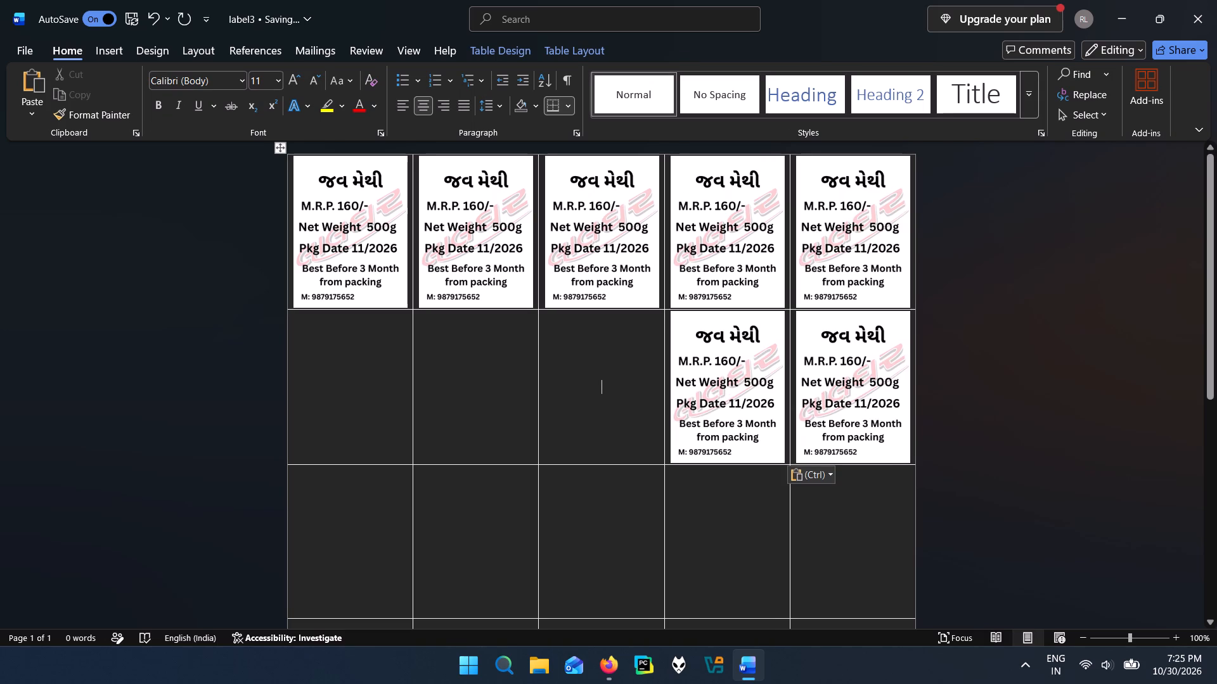
pyautogui.hotkey('ctrl', 'v')
pyautogui.click(460, 364)
pyautogui.hotkey('ctrl', 'v')
pyautogui.click(345, 361)
pyautogui.hotkey('ctrl', 'v')
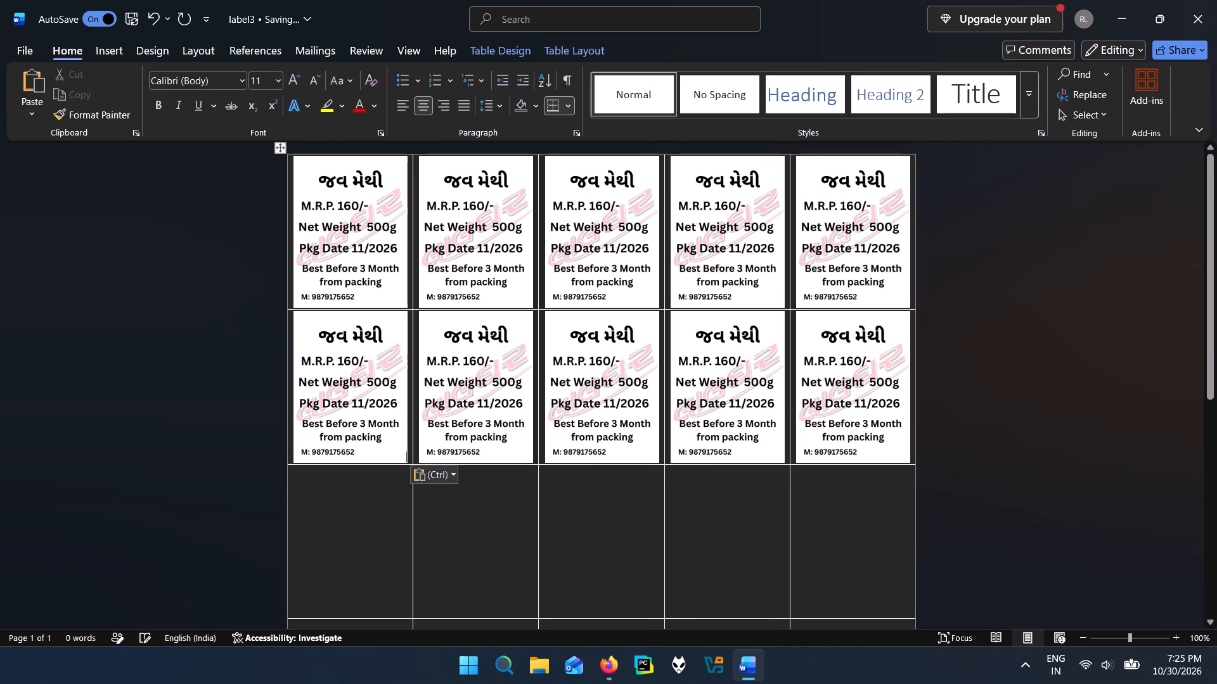
# Insert the જુવાર picture into the first cell of the third row and copy it.
pyautogui.click(361, 502)
pyautogui.click(106, 41)
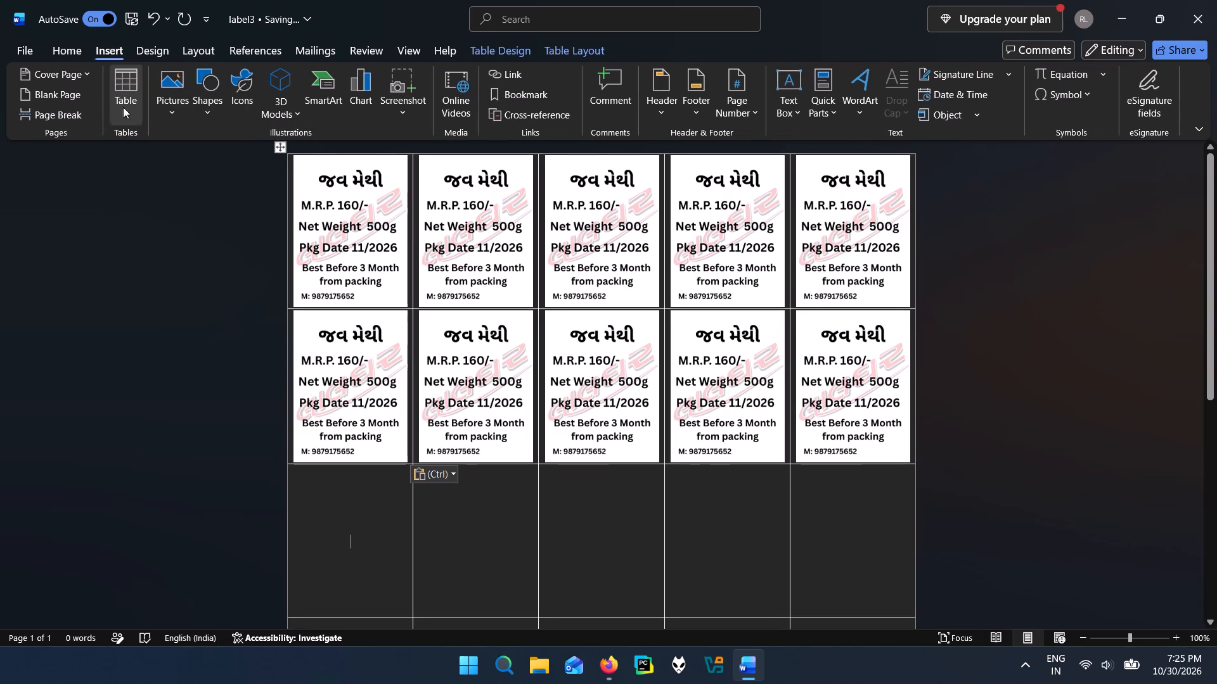
pyautogui.click(172, 65)
pyautogui.click(218, 163)
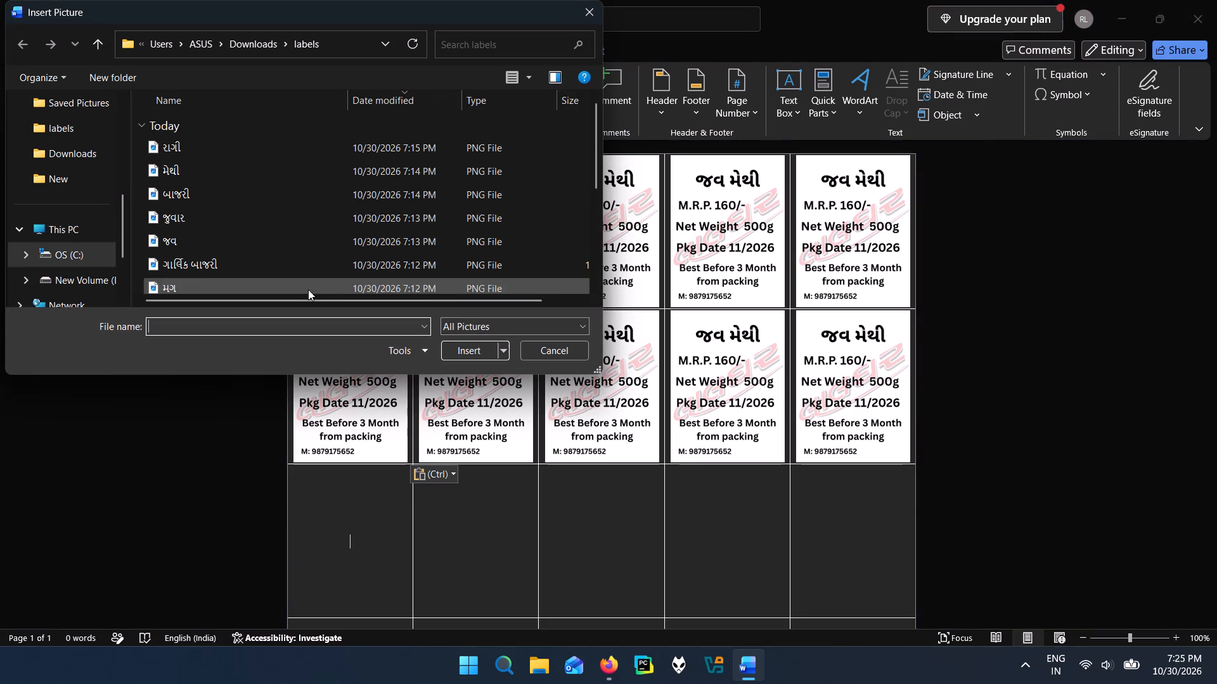
pyautogui.click(218, 225)
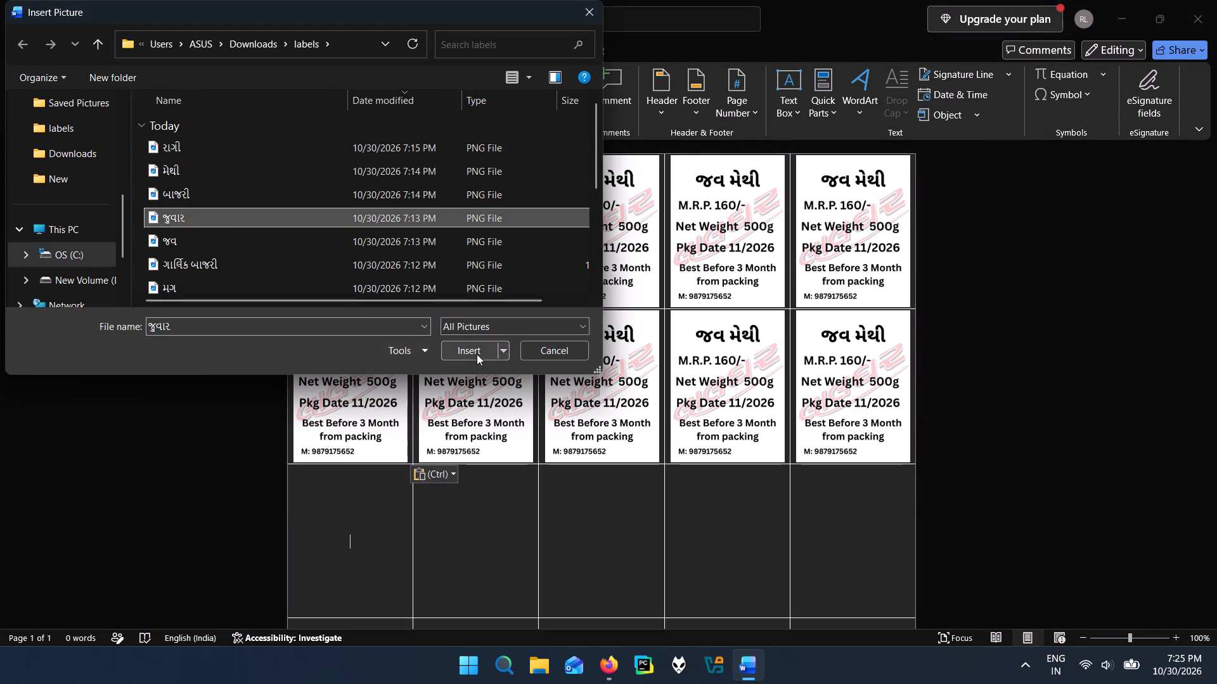
pyautogui.click(477, 354)
pyautogui.click(318, 527)
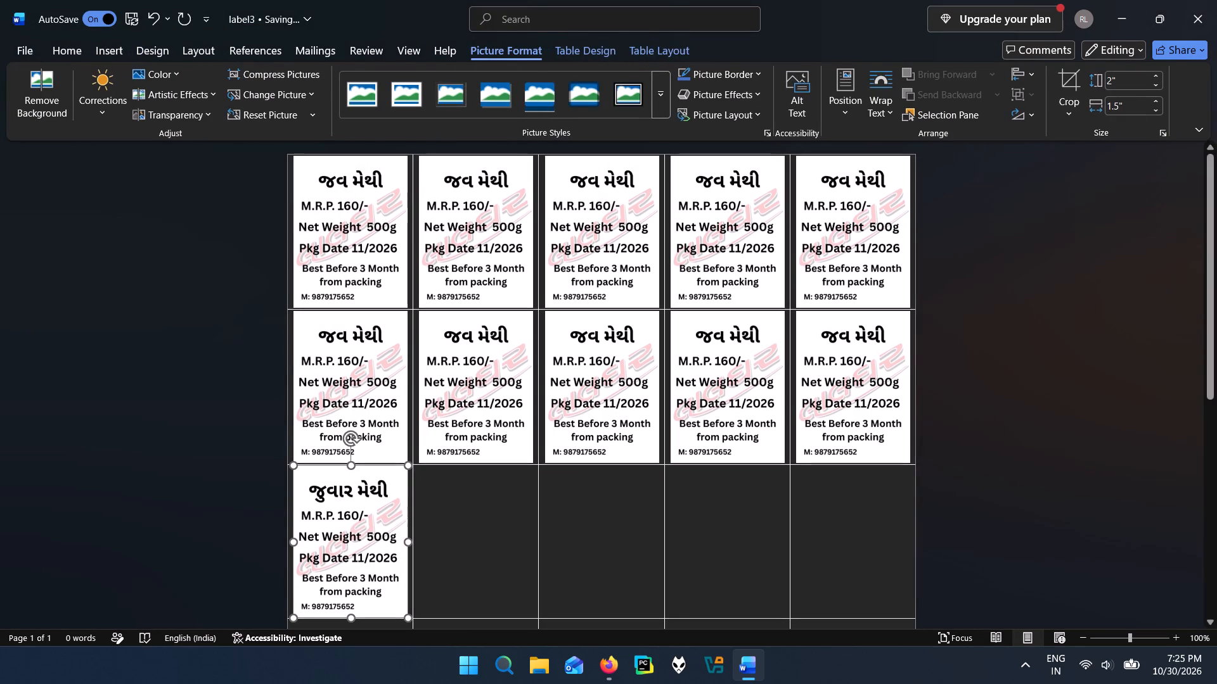
pyautogui.hotkey('ctrl', 'c')
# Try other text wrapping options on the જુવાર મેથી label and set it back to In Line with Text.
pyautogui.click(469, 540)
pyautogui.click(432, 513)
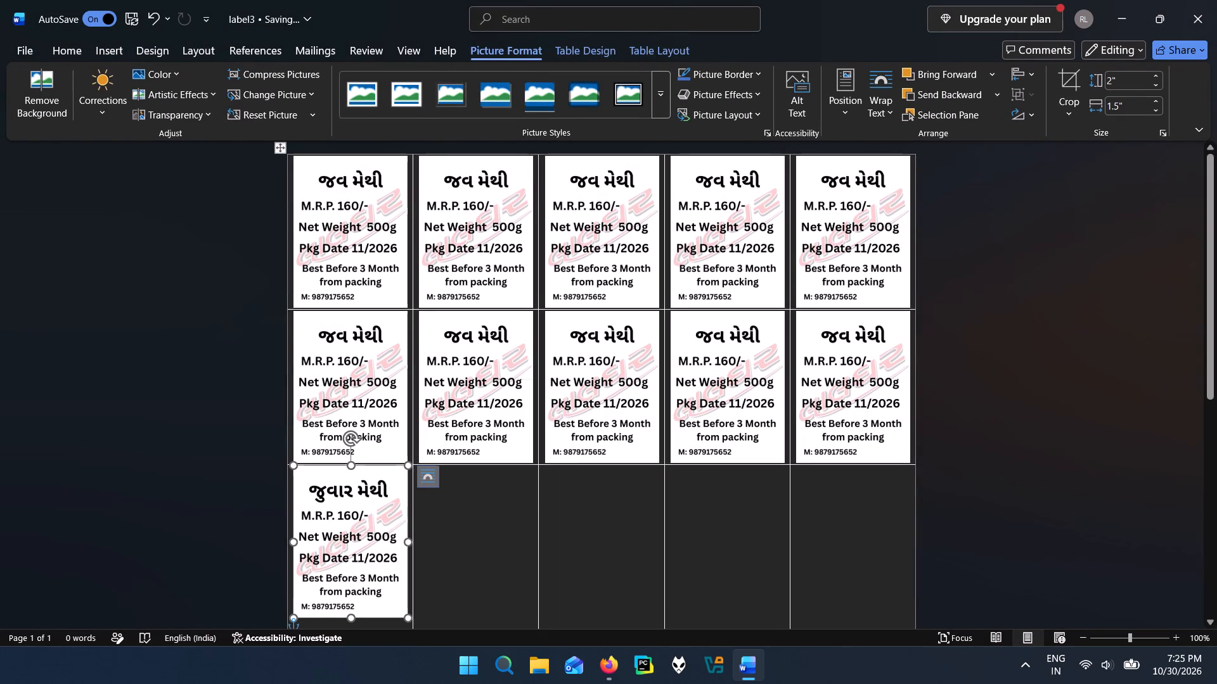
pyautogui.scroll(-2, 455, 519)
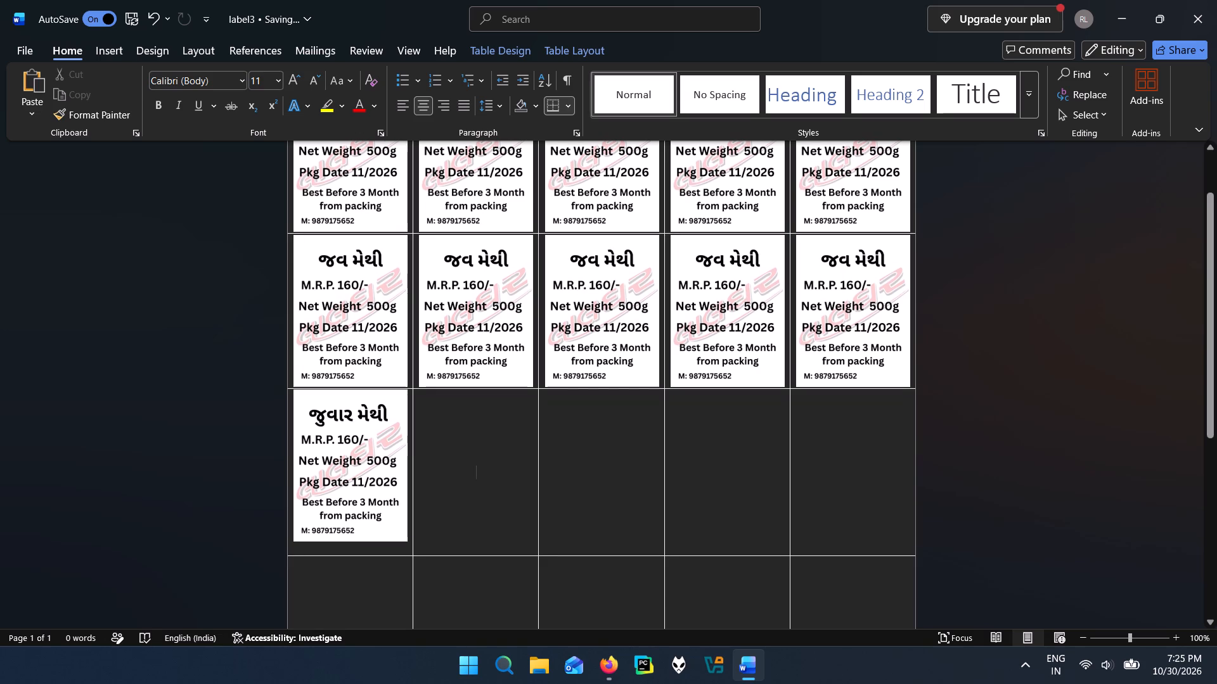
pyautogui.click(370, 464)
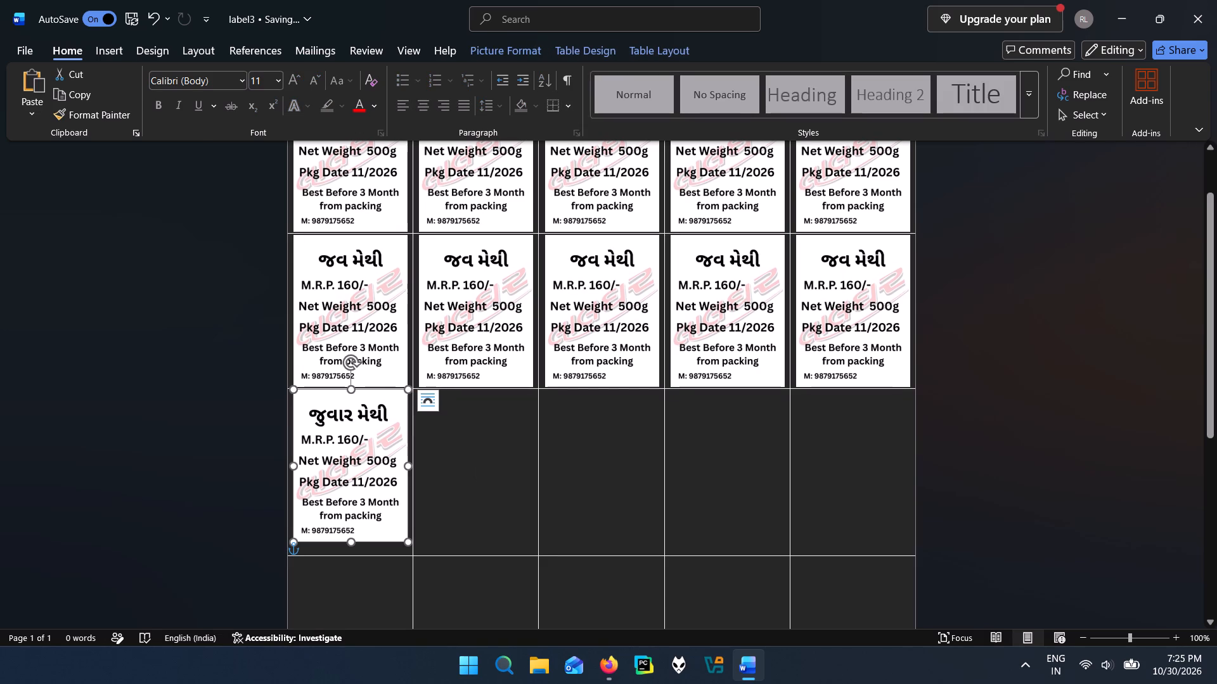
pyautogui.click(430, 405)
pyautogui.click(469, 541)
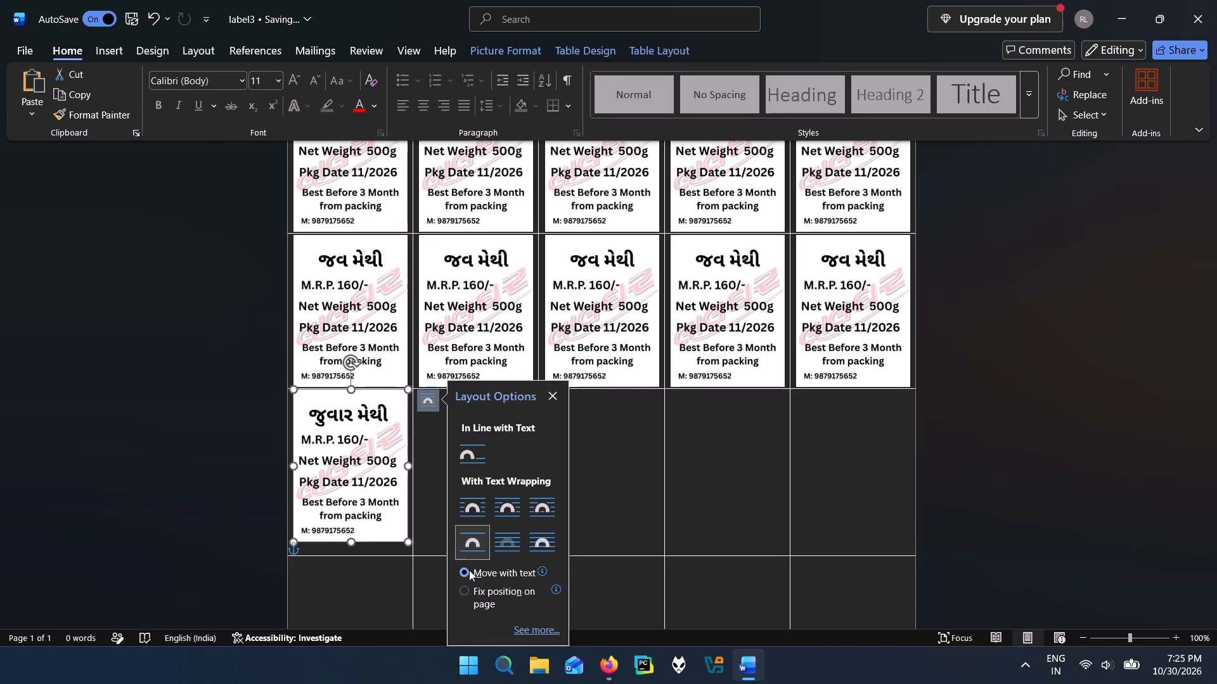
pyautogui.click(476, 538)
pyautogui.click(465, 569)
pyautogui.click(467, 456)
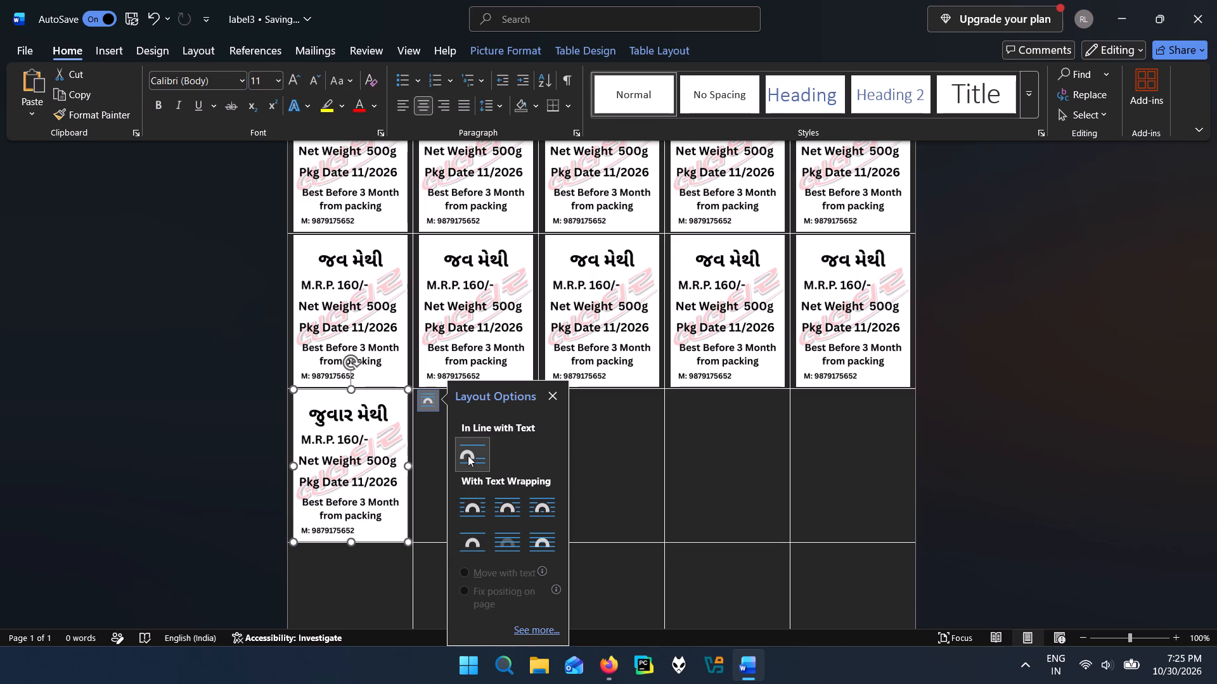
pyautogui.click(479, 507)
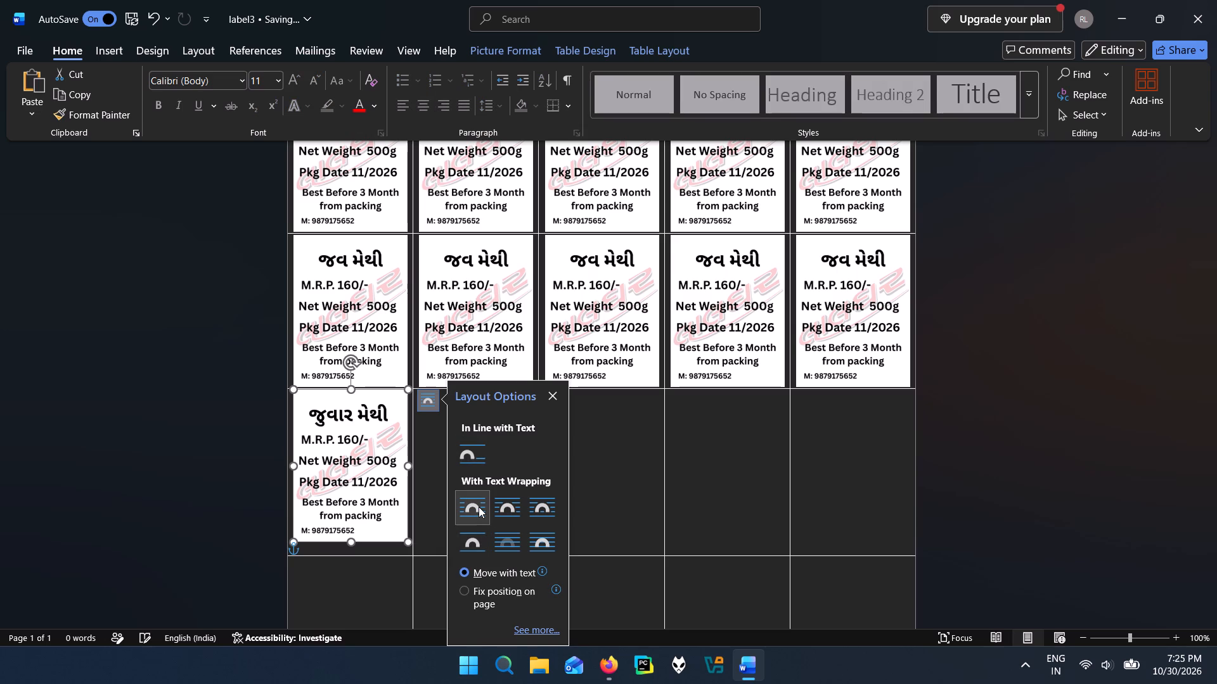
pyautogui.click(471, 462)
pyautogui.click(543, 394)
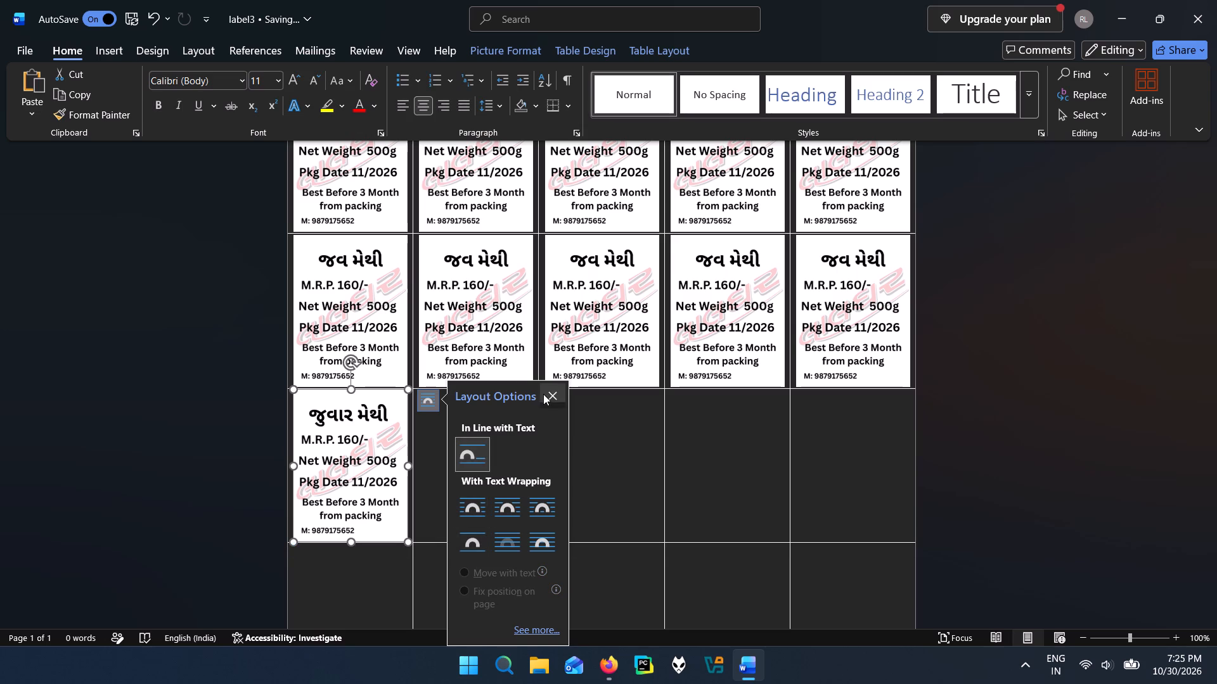
# Paste the જુવાર મેથી label into the remaining four cells of the third row.
pyautogui.click(451, 460)
pyautogui.hotkey('ctrl', 'v')
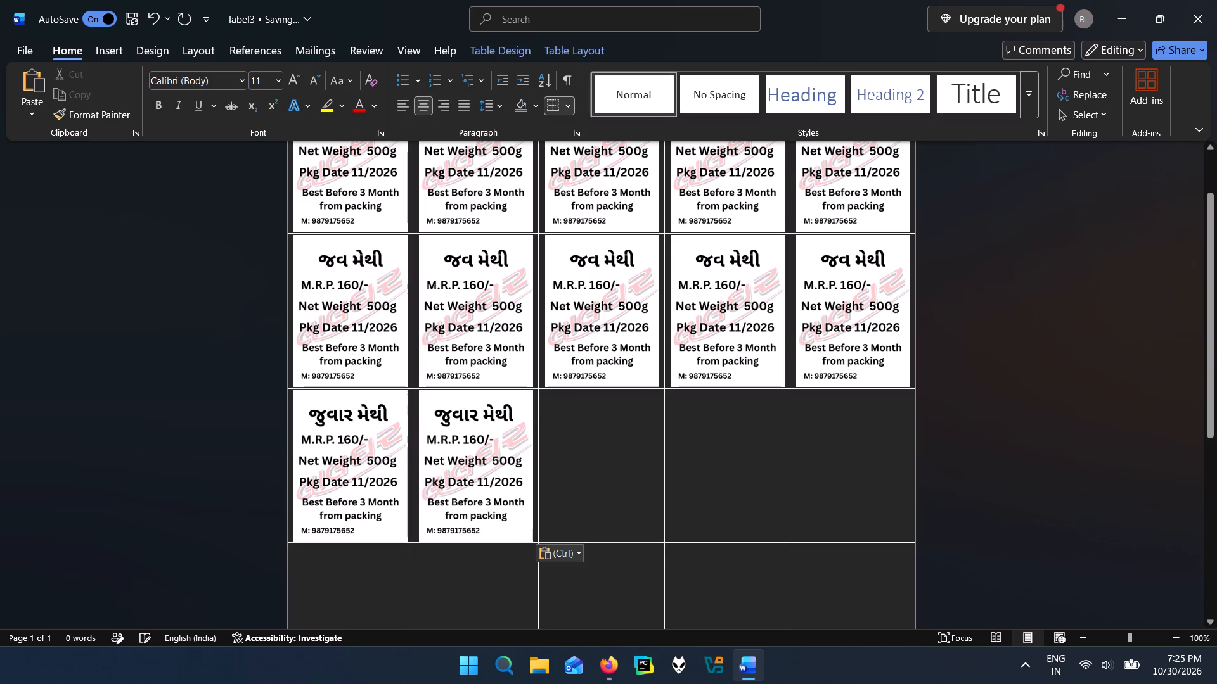
pyautogui.click(573, 455)
pyautogui.hotkey('ctrl', 'v')
pyautogui.click(702, 441)
pyautogui.hotkey('ctrl', 'v')
pyautogui.click(821, 437)
pyautogui.hotkey('ctrl', 'v')
# Paste the જુવાર મેથી label into all five cells of the fourth row.
pyautogui.scroll(-3, 821, 437)
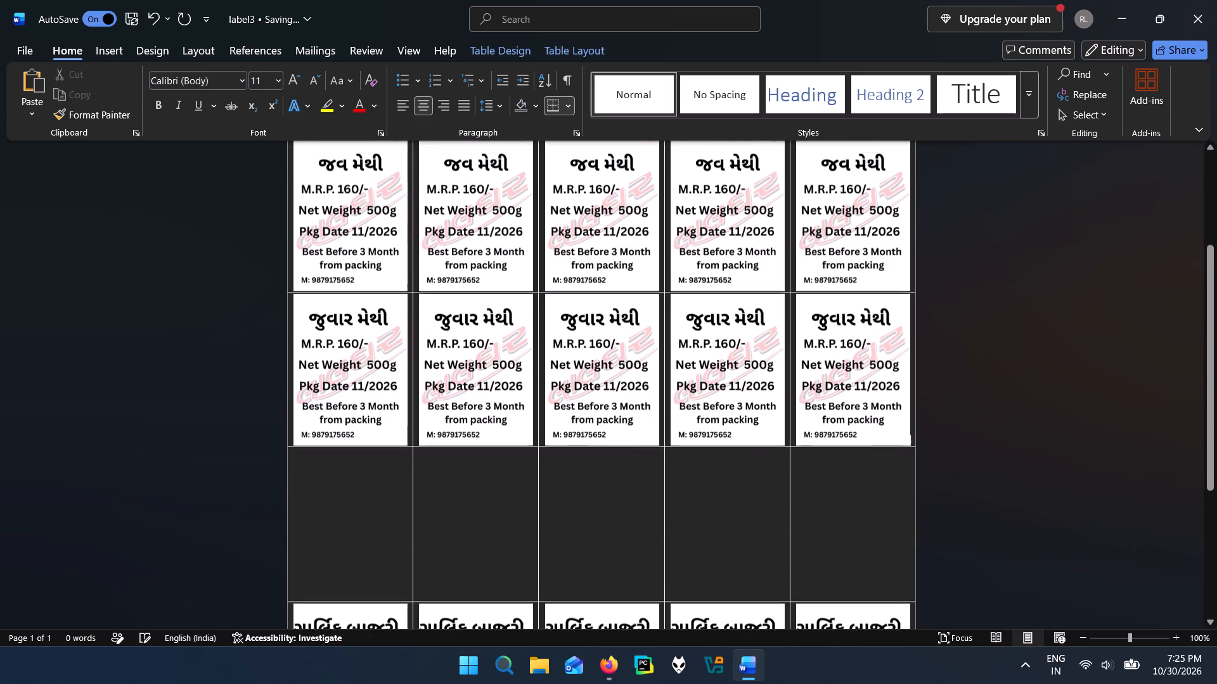
pyautogui.scroll(7, 516, 498)
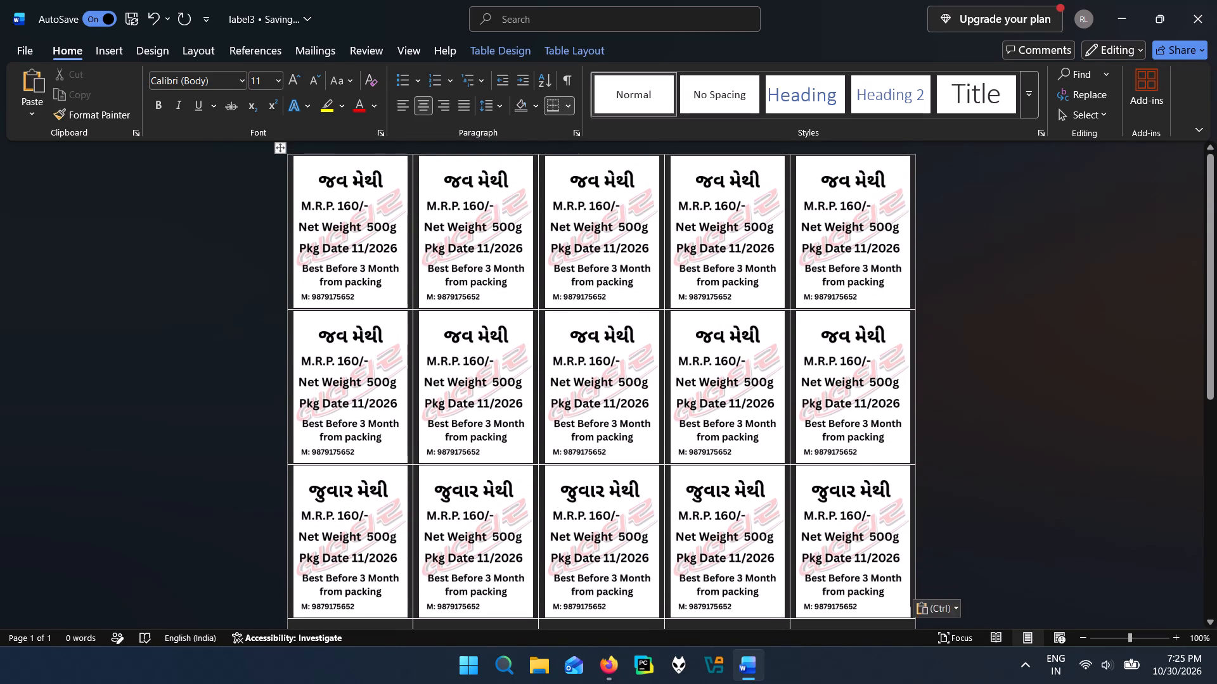
pyautogui.scroll(-3, 506, 489)
pyautogui.click(291, 569)
pyautogui.click(333, 564)
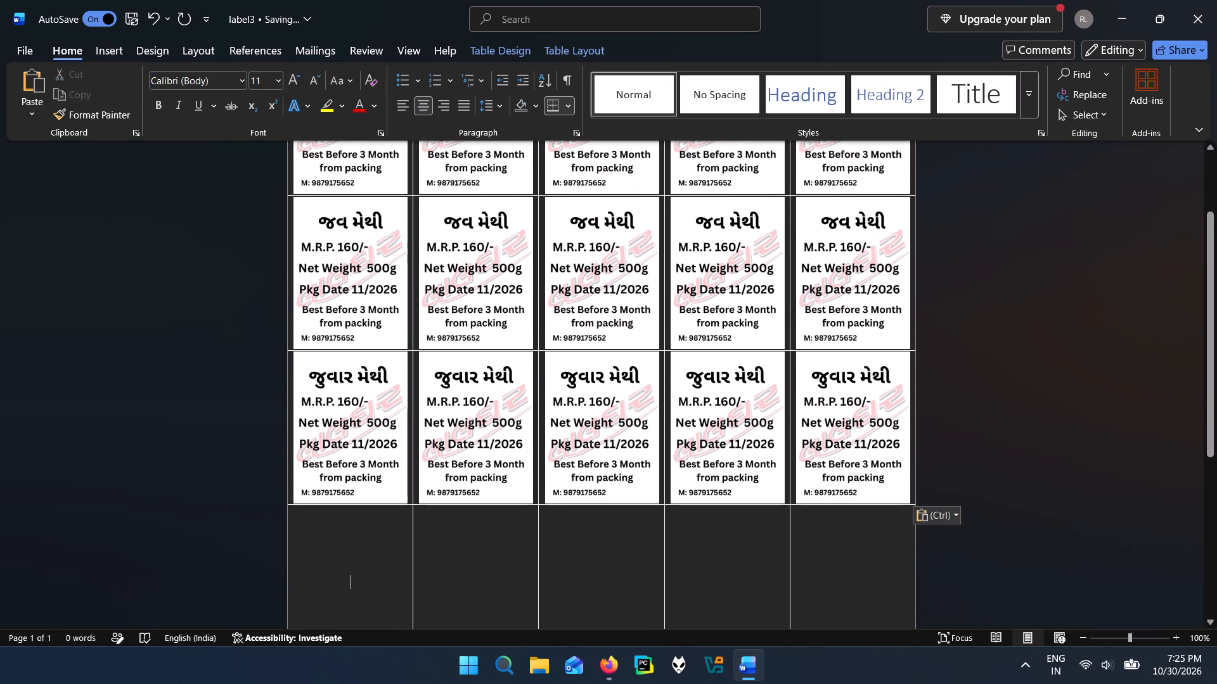
pyautogui.hotkey('ctrl', 'v')
pyautogui.click(466, 560)
pyautogui.hotkey('ctrl', 'v')
pyautogui.click(583, 500)
pyautogui.hotkey('ctrl', 'v')
pyautogui.click(736, 498)
pyautogui.hotkey('ctrl', 'v')
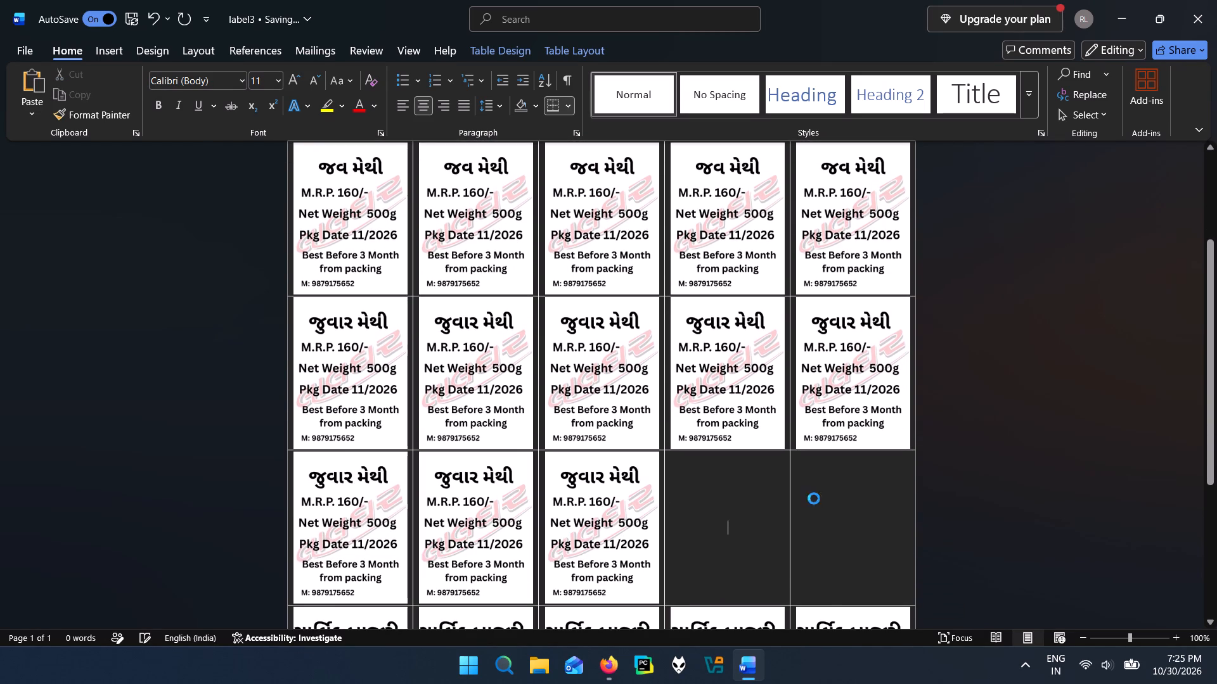
pyautogui.click(834, 498)
pyautogui.hotkey('ctrl', 'v')
# Start saving a copy of the filled sheet on this PC in Downloads > labels > New folder.
pyautogui.scroll(-6, 832, 497)
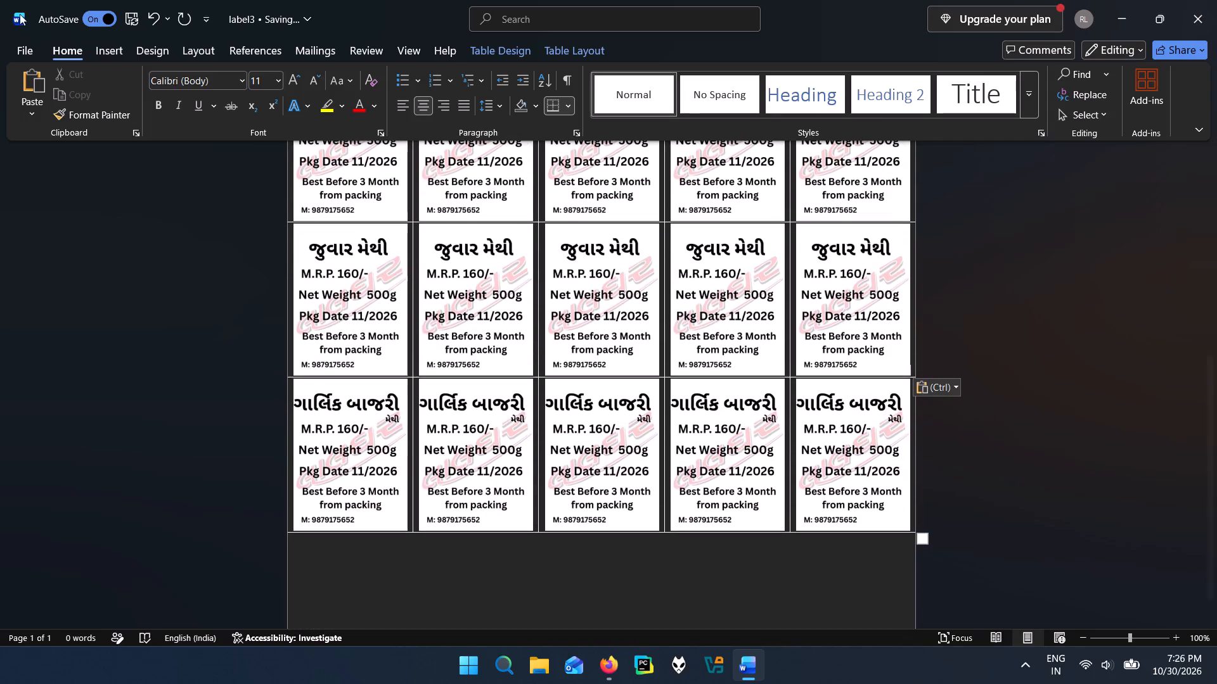
pyautogui.click(18, 48)
pyautogui.click(51, 263)
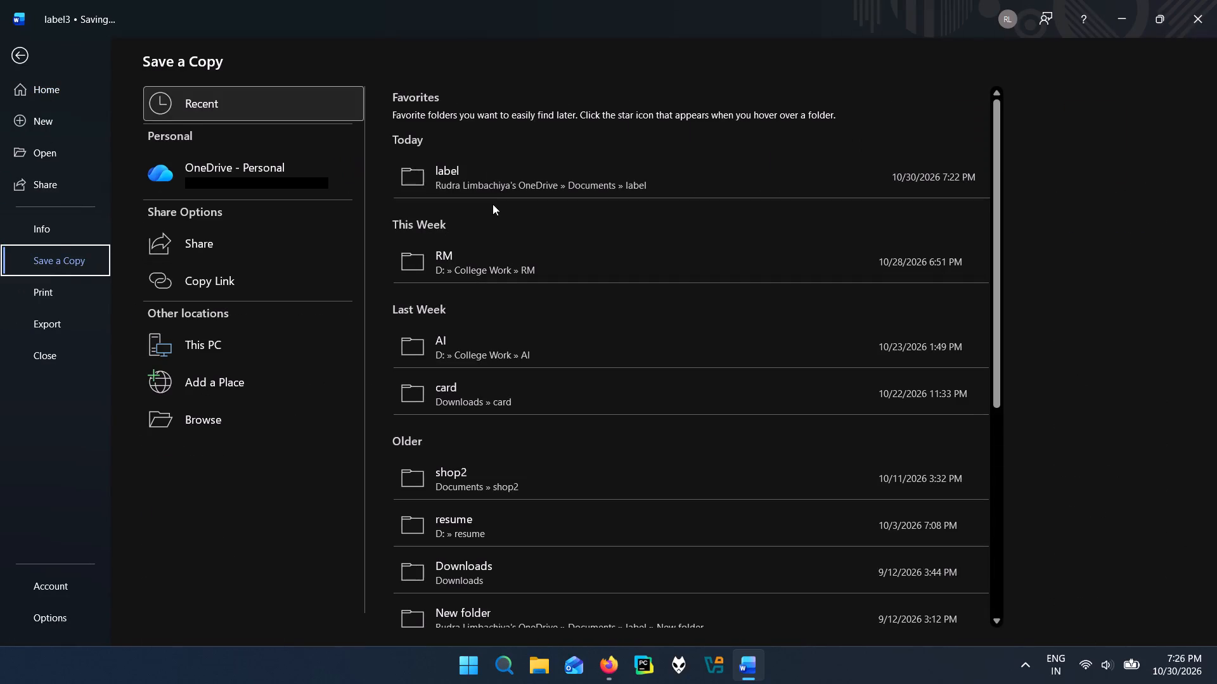
pyautogui.click(491, 193)
pyautogui.click(221, 336)
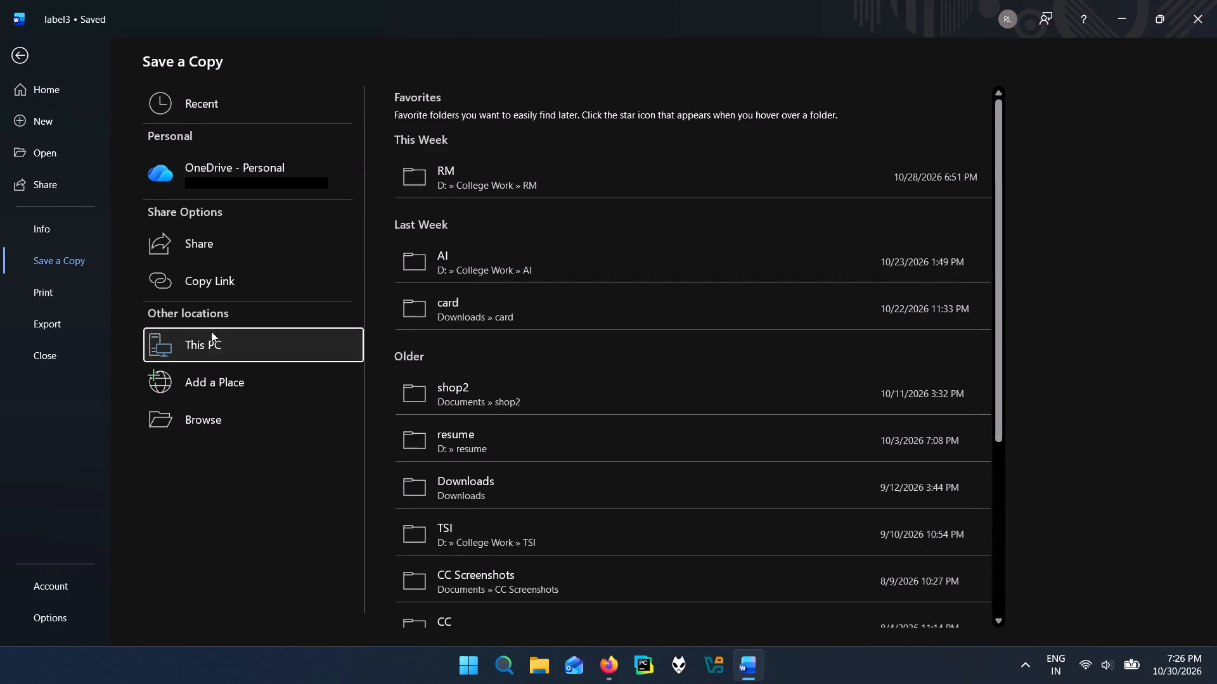
pyautogui.doubleClick(281, 341)
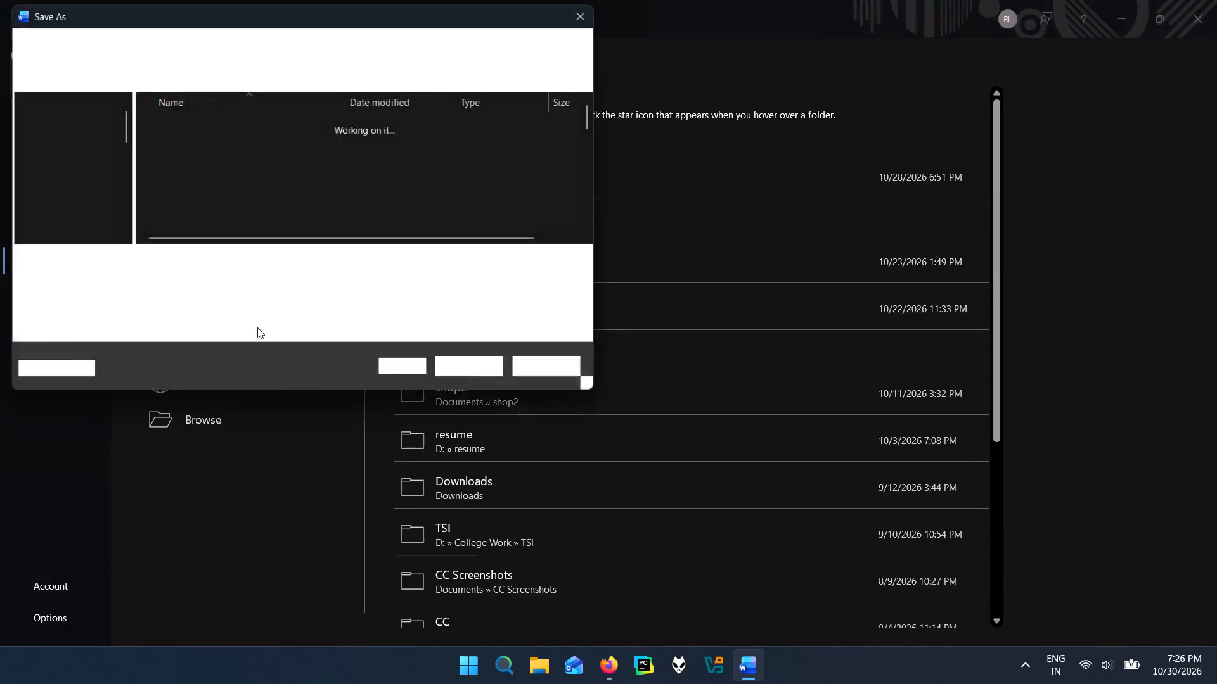
pyautogui.click(44, 187)
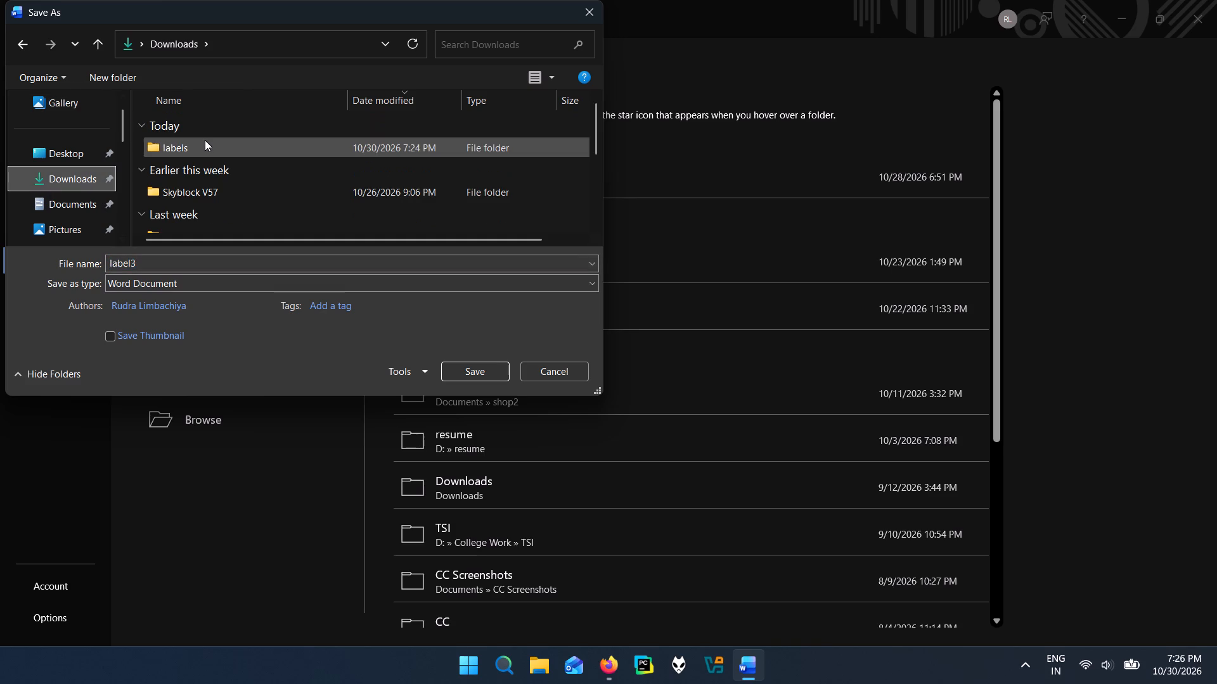
pyautogui.doubleClick(205, 140)
pyautogui.click(221, 158)
pyautogui.doubleClick(221, 156)
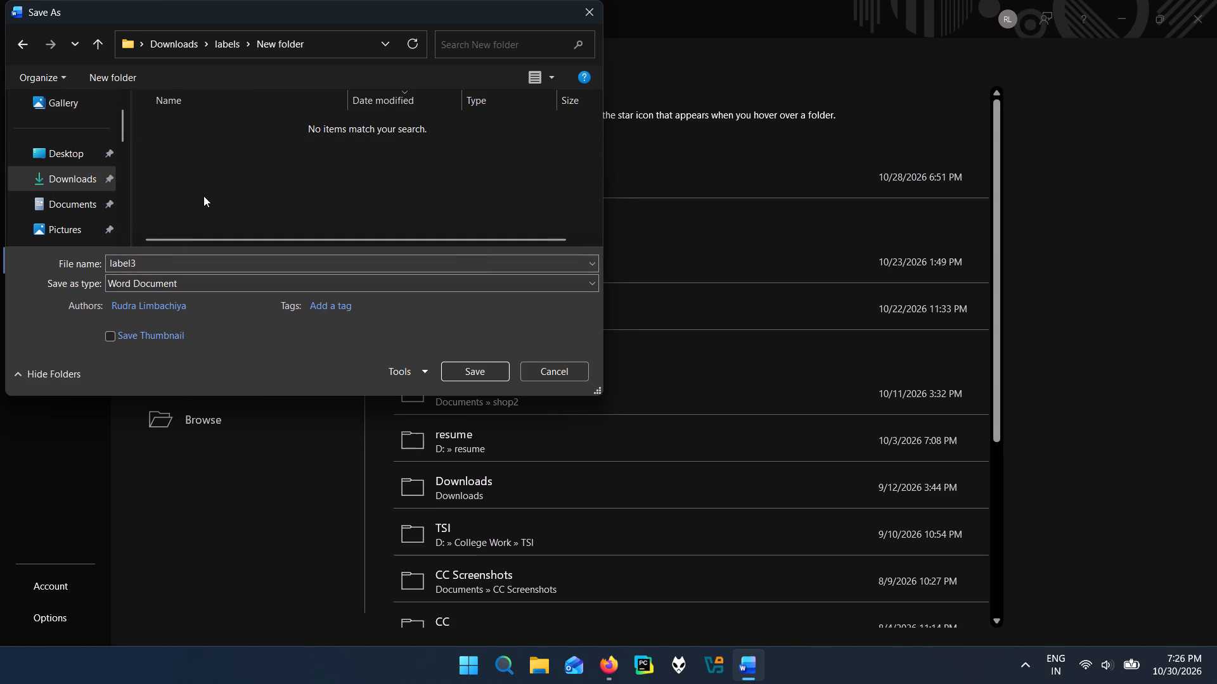
# Save the copy as a PDF named label2.
pyautogui.click(169, 262)
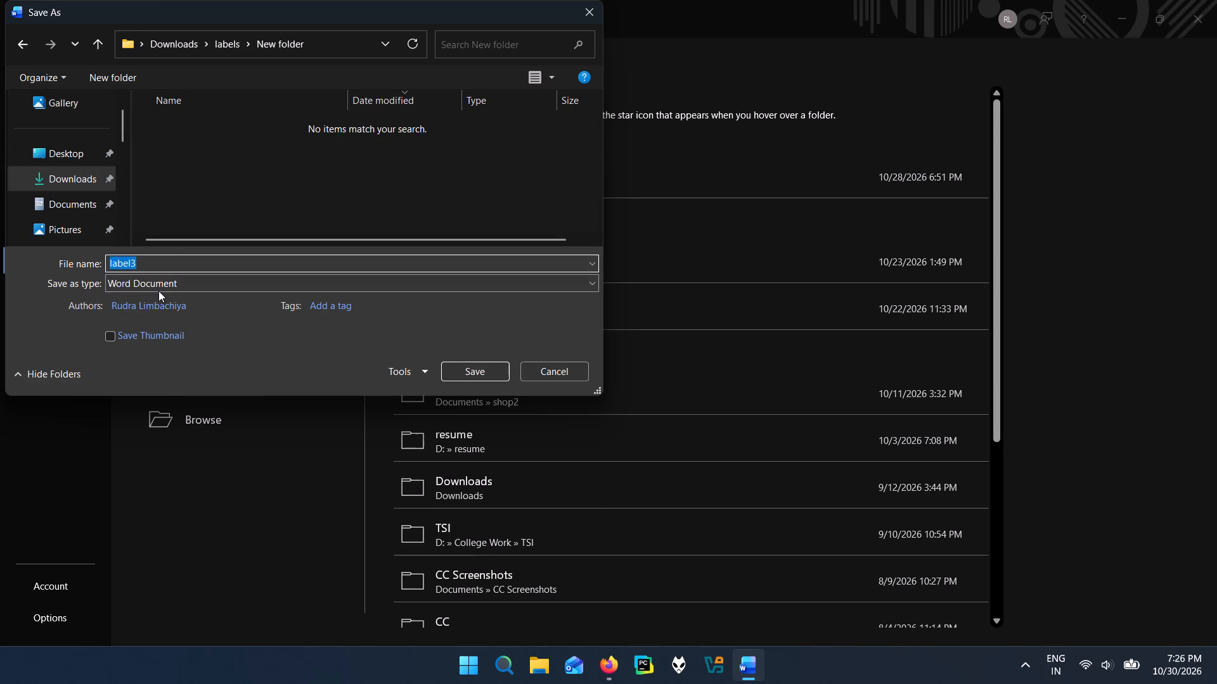
pyautogui.click(157, 289)
pyautogui.click(155, 370)
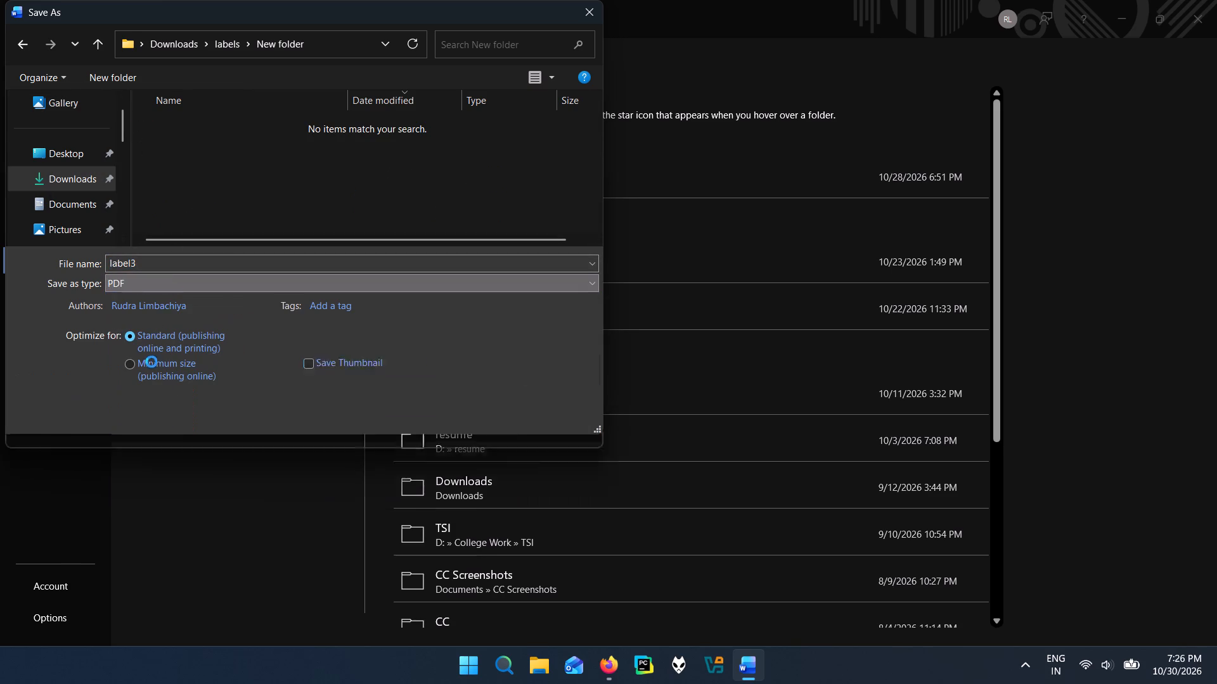
pyautogui.click(184, 264)
pyautogui.click(184, 264)
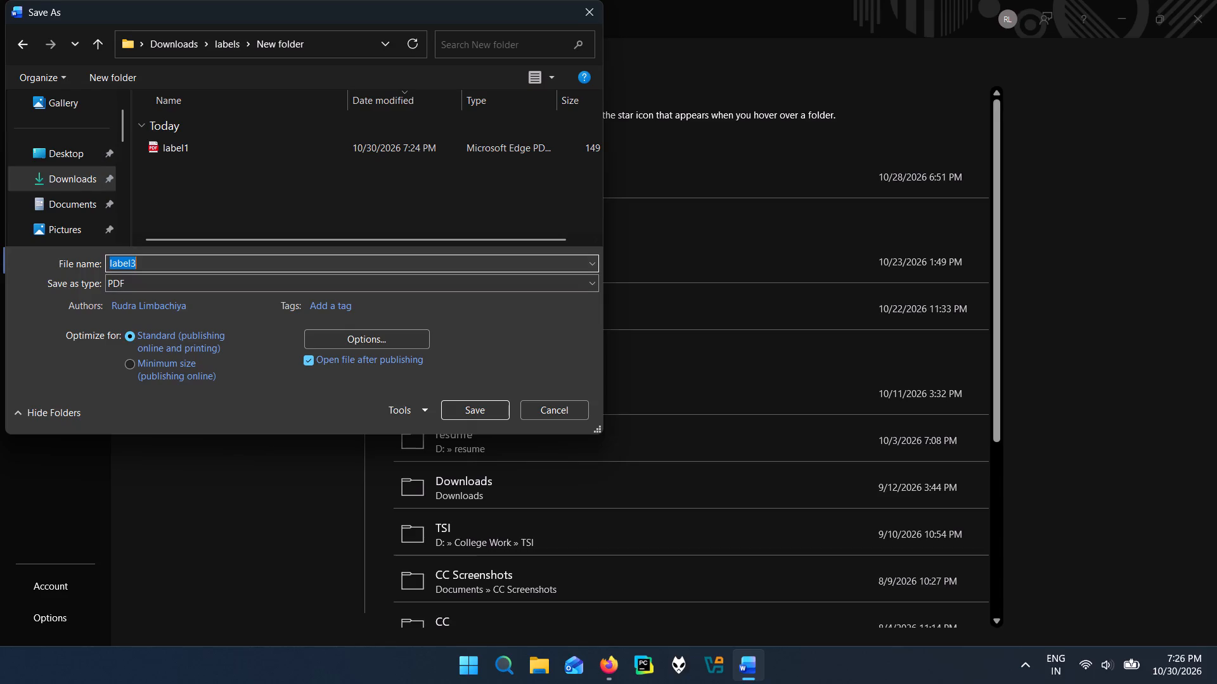
pyautogui.click(183, 265)
pyautogui.press('BackSpace')
pyautogui.press('2')
pyautogui.click(481, 412)
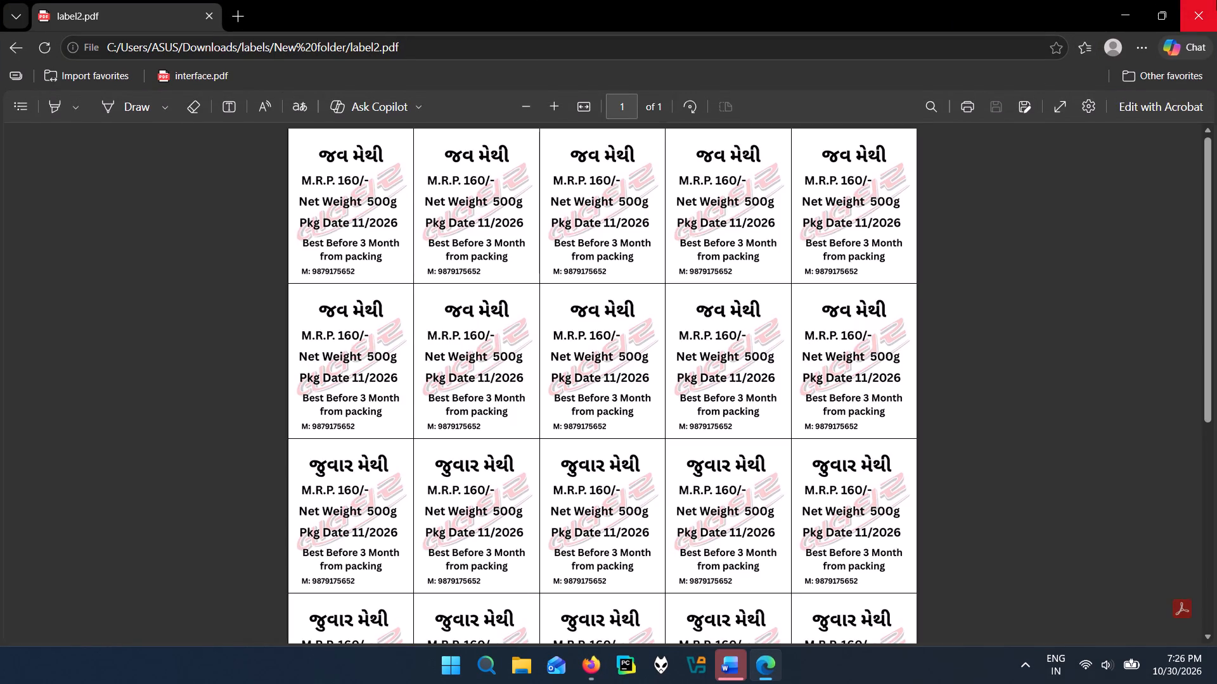
# Close the exported label2 PDF and dismiss the Open dialog to return to the label3 sheet in Word.
pyautogui.click(1216, 0)
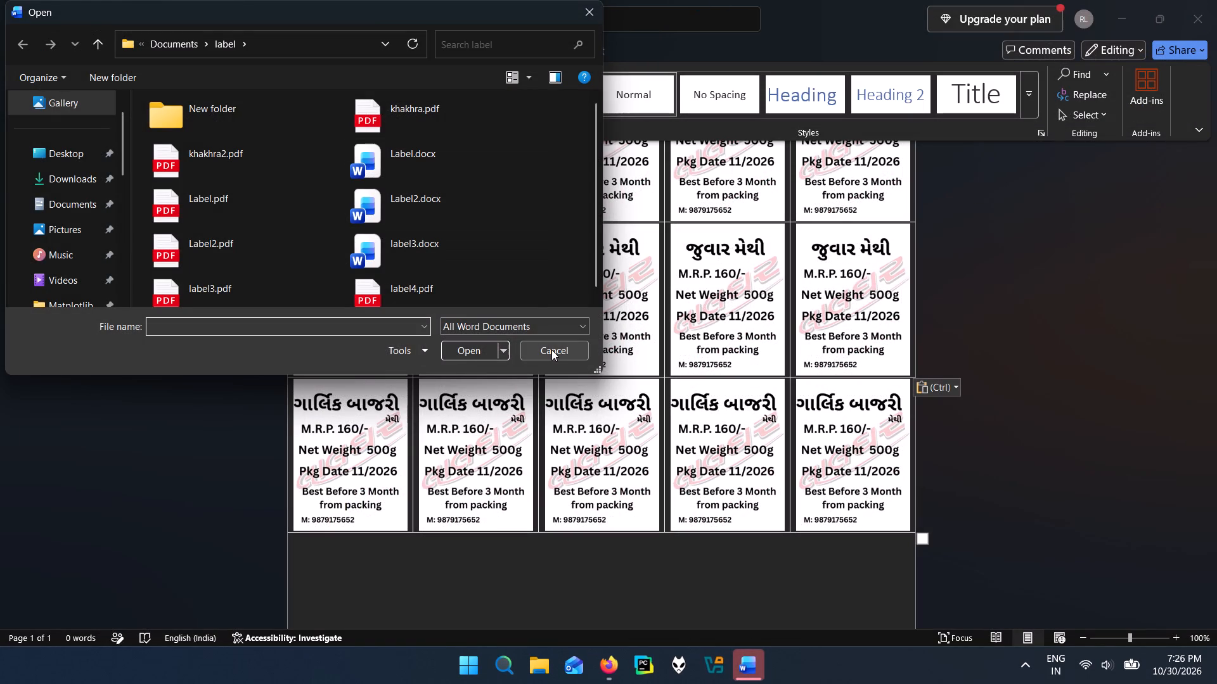
pyautogui.click(551, 350)
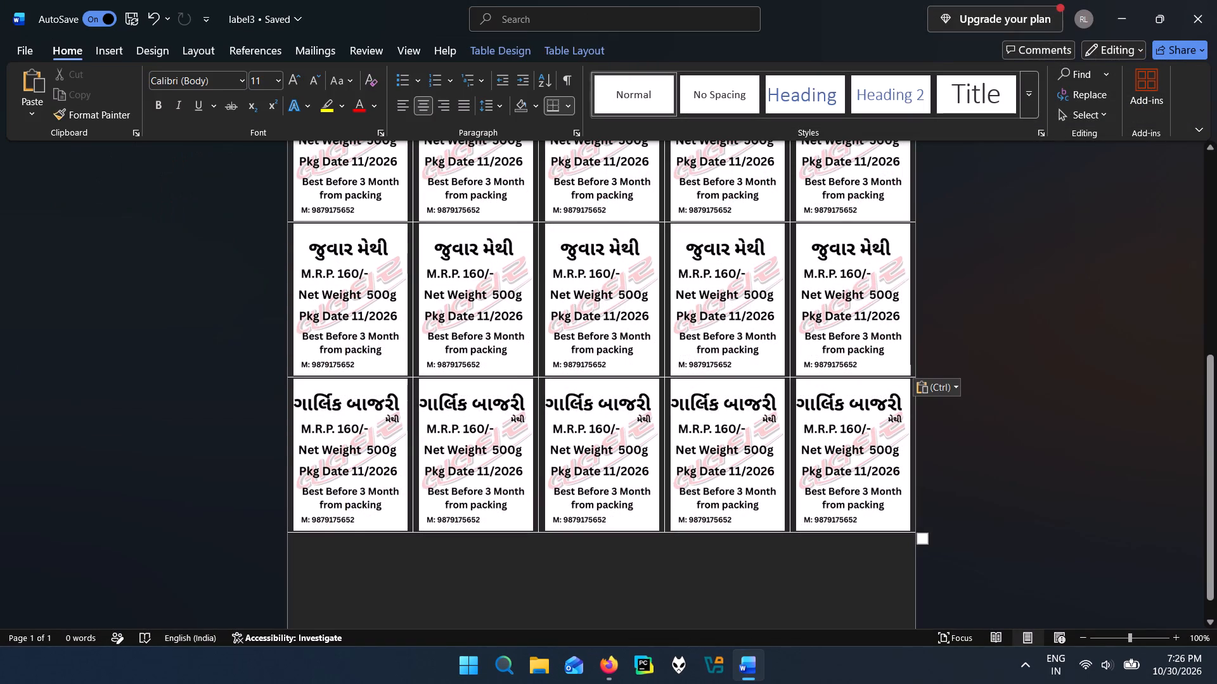
# Delete the five ગાર્લિક બાજરી મેથી labels from the fifth row of the sheet.
pyautogui.click(342, 474)
pyautogui.press('Delete')
pyautogui.press('Delete')
pyautogui.click(465, 456)
pyautogui.press('Delete')
pyautogui.click(591, 445)
pyautogui.press('Delete')
pyautogui.click(754, 430)
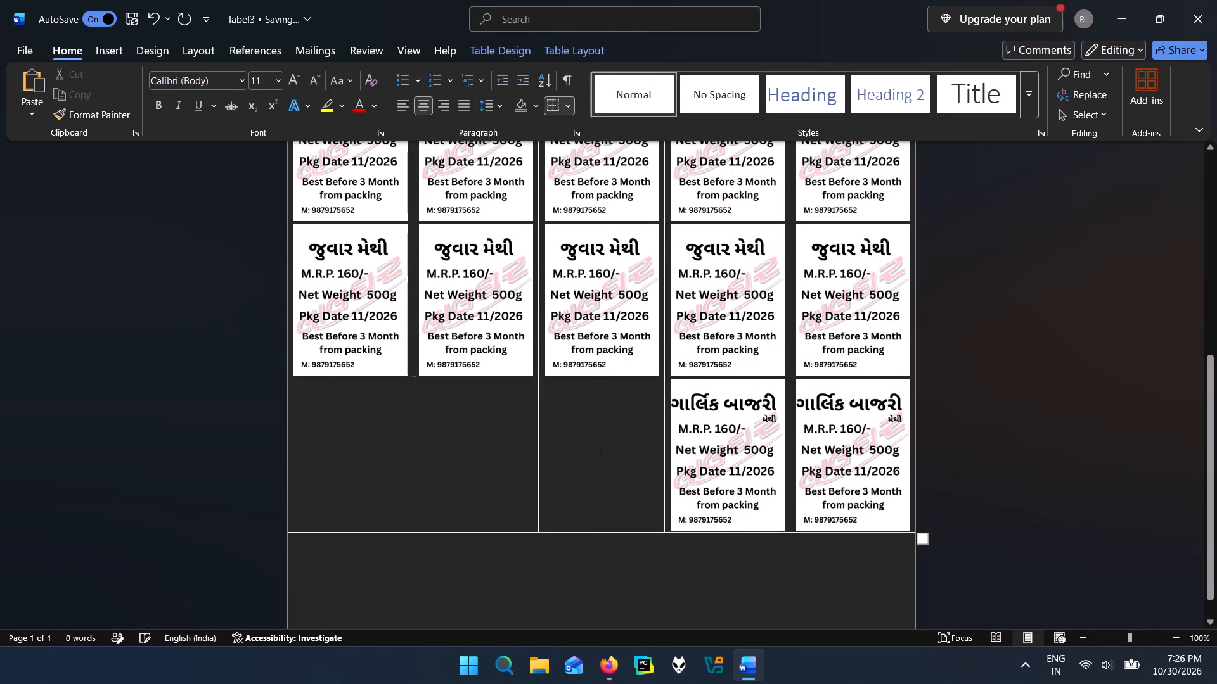
pyautogui.press('Delete')
pyautogui.click(856, 421)
pyautogui.press('Delete')
# Delete the five જુવાર મેથી labels from the fourth row.
pyautogui.click(853, 318)
pyautogui.press('Delete')
pyautogui.click(709, 299)
pyautogui.press('Delete')
pyautogui.click(601, 301)
pyautogui.press('Delete')
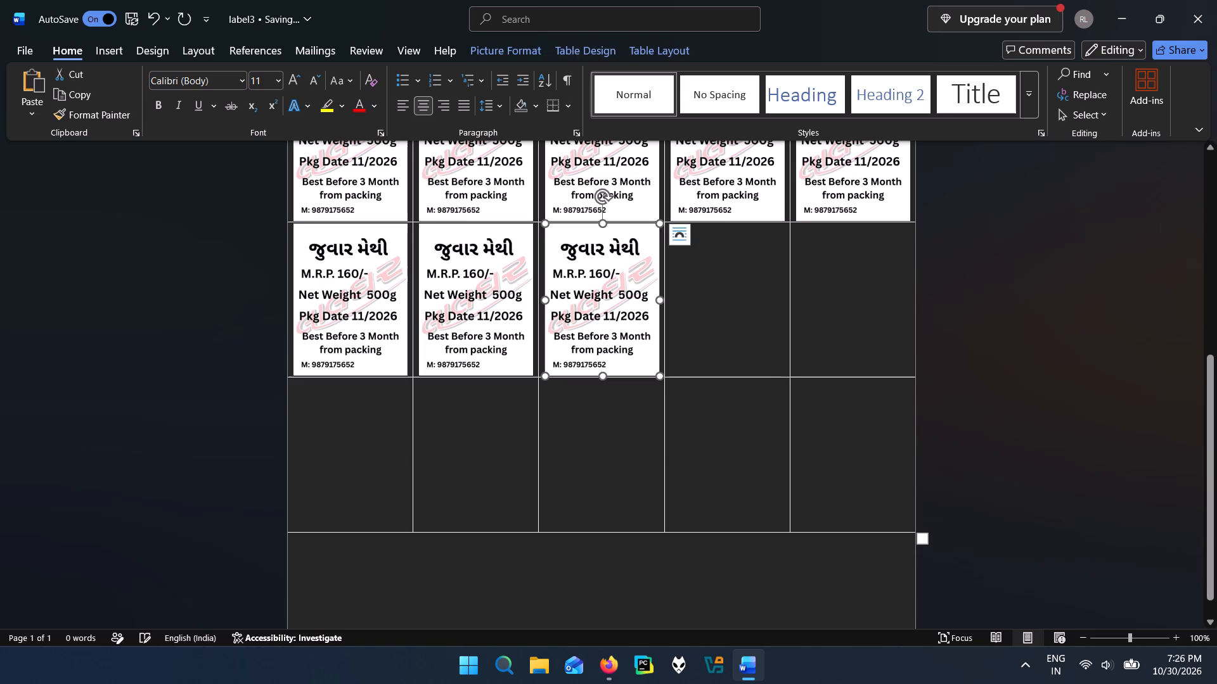
pyautogui.click(492, 299)
pyautogui.press('Delete')
pyautogui.click(579, 302)
pyautogui.press('Delete')
pyautogui.click(377, 316)
pyautogui.press('Delete')
# Delete the five જુવાર મેથી labels from the third row.
pyautogui.scroll(2, 391, 311)
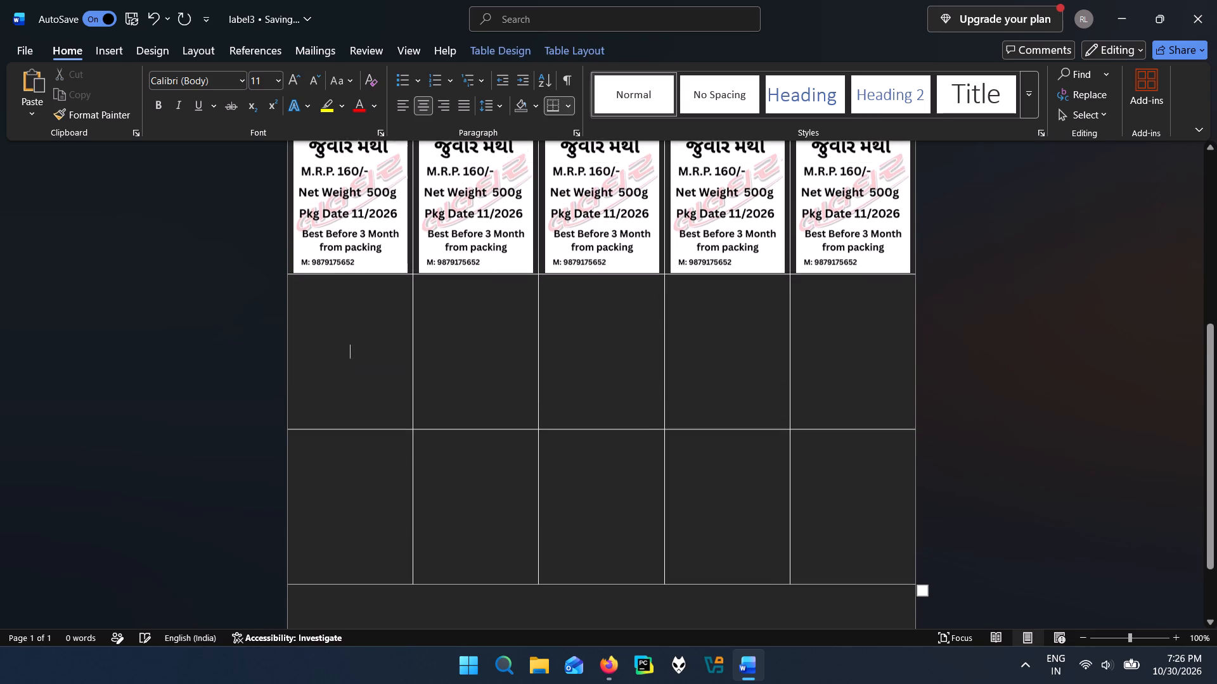
pyautogui.moveTo(336, 229); pyautogui.dragTo(343, 231)
pyautogui.press('Delete')
pyautogui.click(523, 215)
pyautogui.press('Delete')
pyautogui.click(609, 212)
pyautogui.press('Delete')
pyautogui.click(728, 212)
pyautogui.press('Delete')
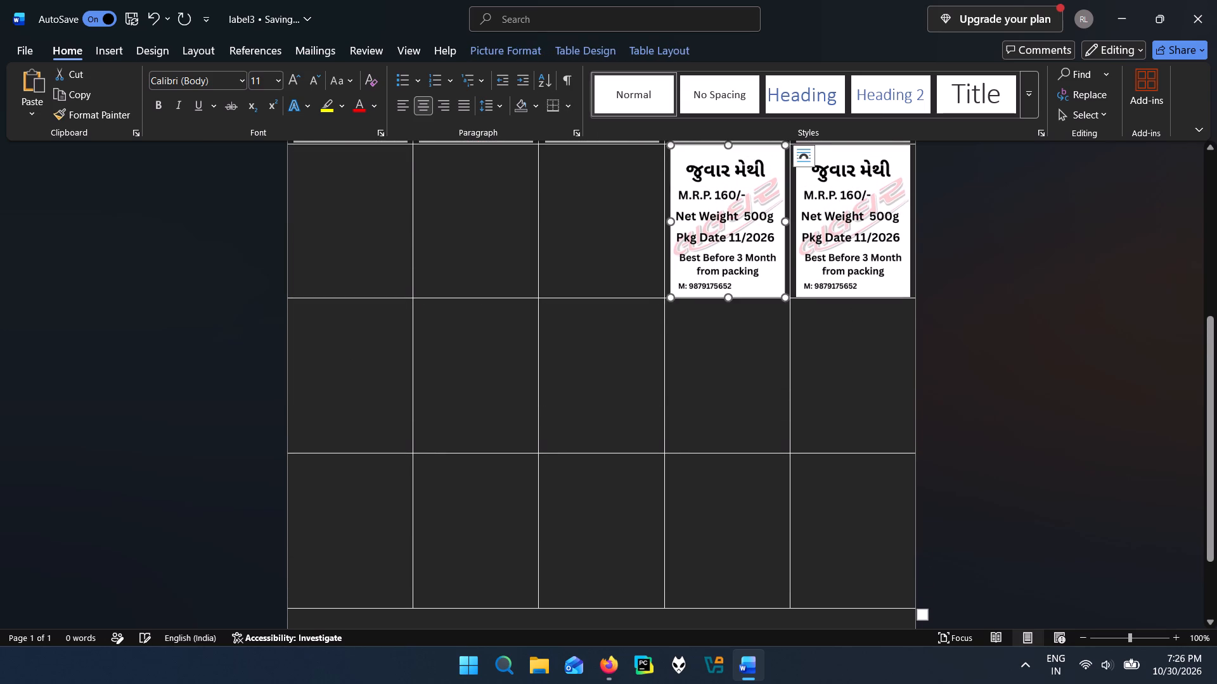
pyautogui.click(770, 212)
pyautogui.press('Delete')
pyautogui.click(861, 212)
pyautogui.press('Delete')
# Delete the five જવ મેથી labels from the second row.
pyautogui.scroll(4, 742, 241)
pyautogui.press('Delete')
pyautogui.moveTo(873, 227); pyautogui.dragTo(863, 227)
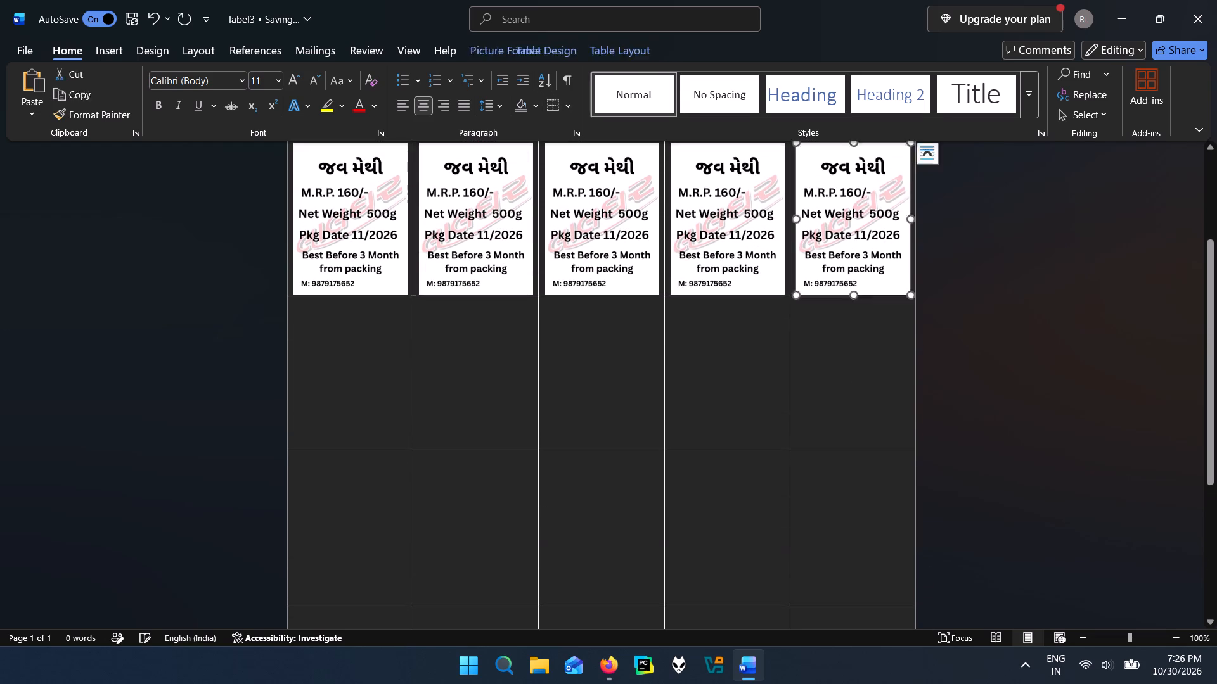
pyautogui.press('Delete')
pyautogui.click(707, 237)
pyautogui.press('Delete')
pyautogui.click(568, 216)
pyautogui.press('Delete')
pyautogui.click(455, 224)
pyautogui.press('Delete')
pyautogui.click(378, 208)
pyautogui.press('Delete')
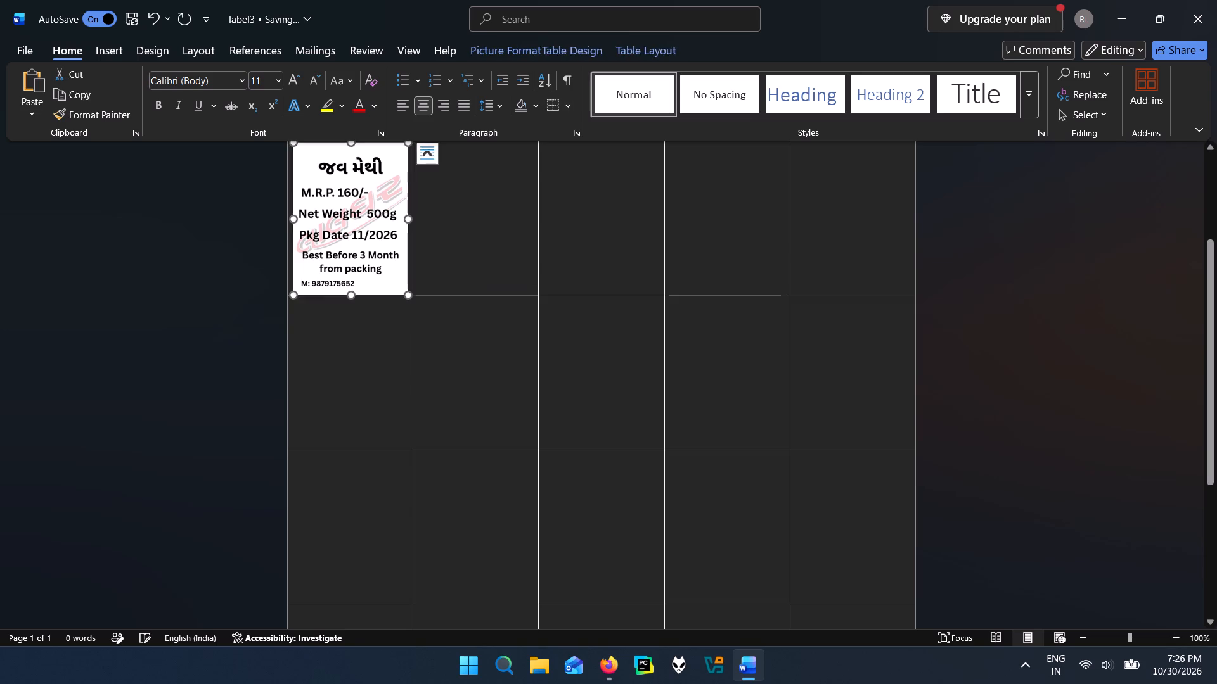
# Delete the five જવ મેથી labels from the first row, leaving the whole table empty.
pyautogui.scroll(4, 441, 217)
pyautogui.press('Delete')
pyautogui.click(344, 247)
pyautogui.press('Delete')
pyautogui.click(503, 221)
pyautogui.press('Delete')
pyautogui.click(627, 197)
pyautogui.press('Delete')
pyautogui.click(711, 196)
pyautogui.press('Delete')
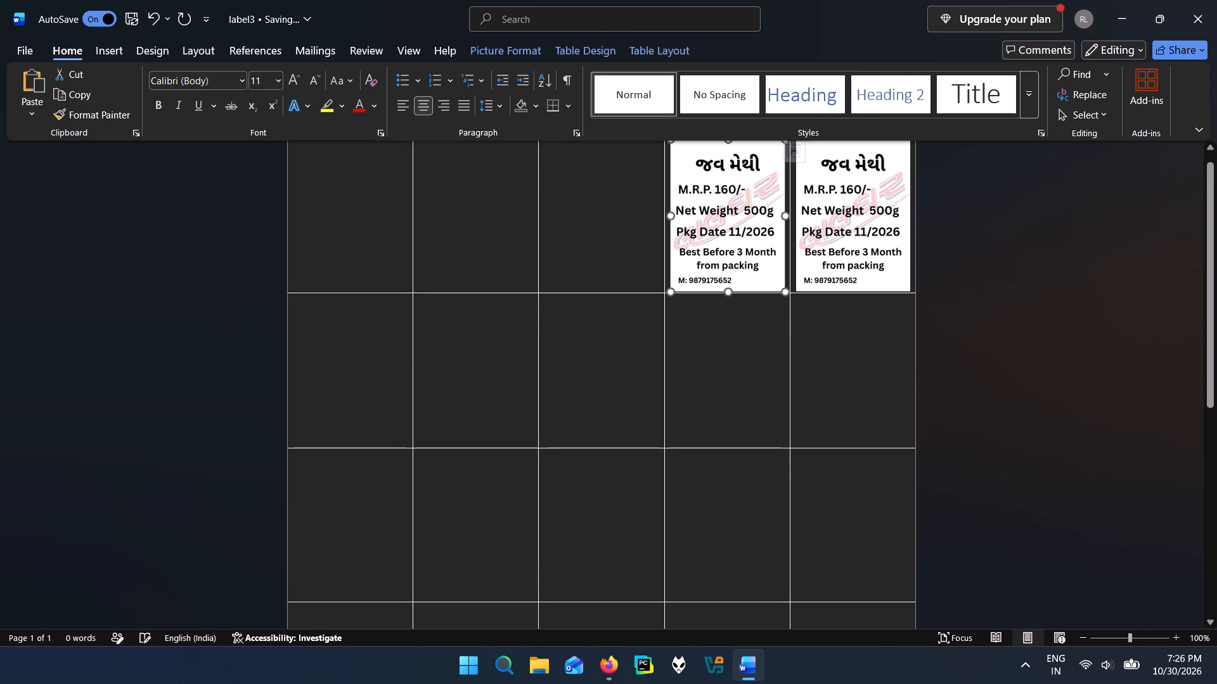
pyautogui.moveTo(785, 193); pyautogui.dragTo(792, 195)
pyautogui.press('Delete')
pyautogui.click(730, 208)
pyautogui.press('Delete')
pyautogui.scroll(2, 731, 213)
pyautogui.press('Delete')
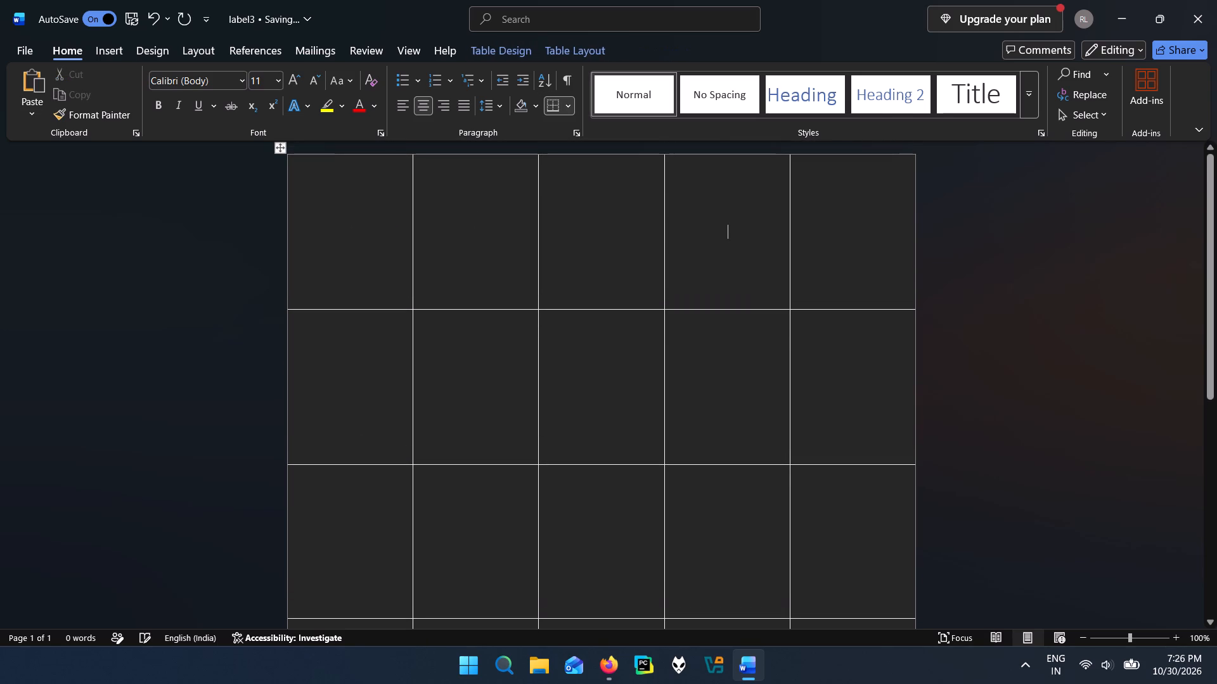
# Insert the બાજરી picture from Downloads > labels into the fourth cell of the first row.
pyautogui.click(108, 47)
pyautogui.click(187, 77)
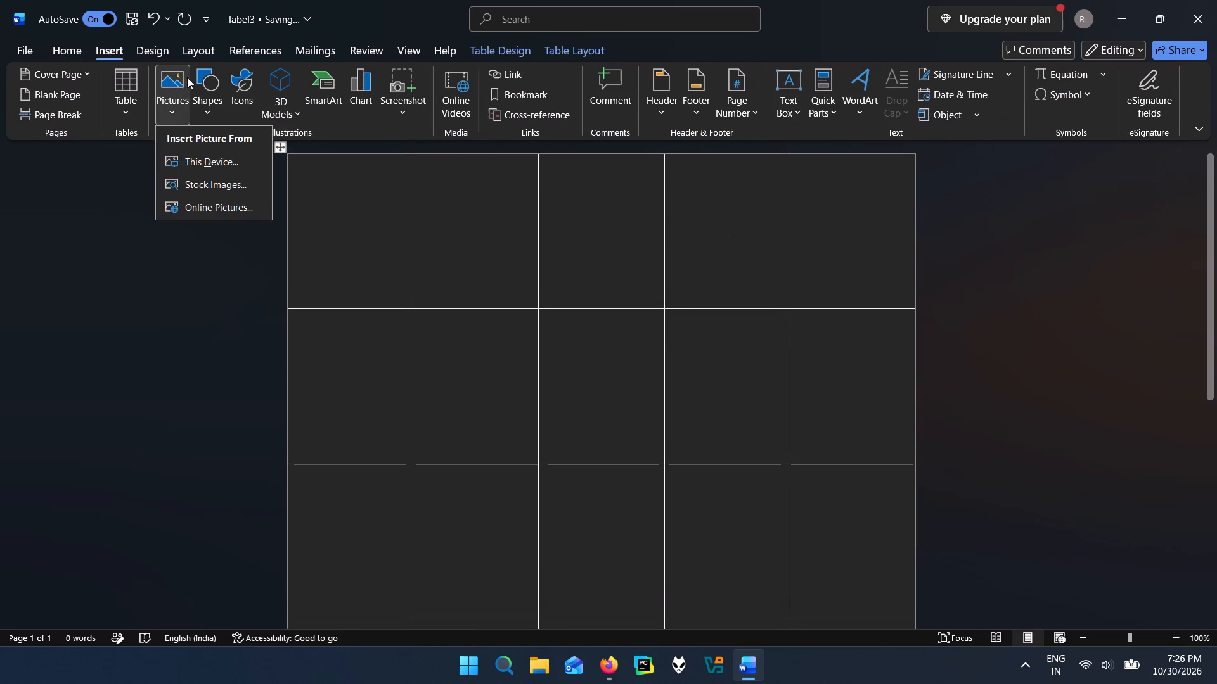
pyautogui.click(190, 157)
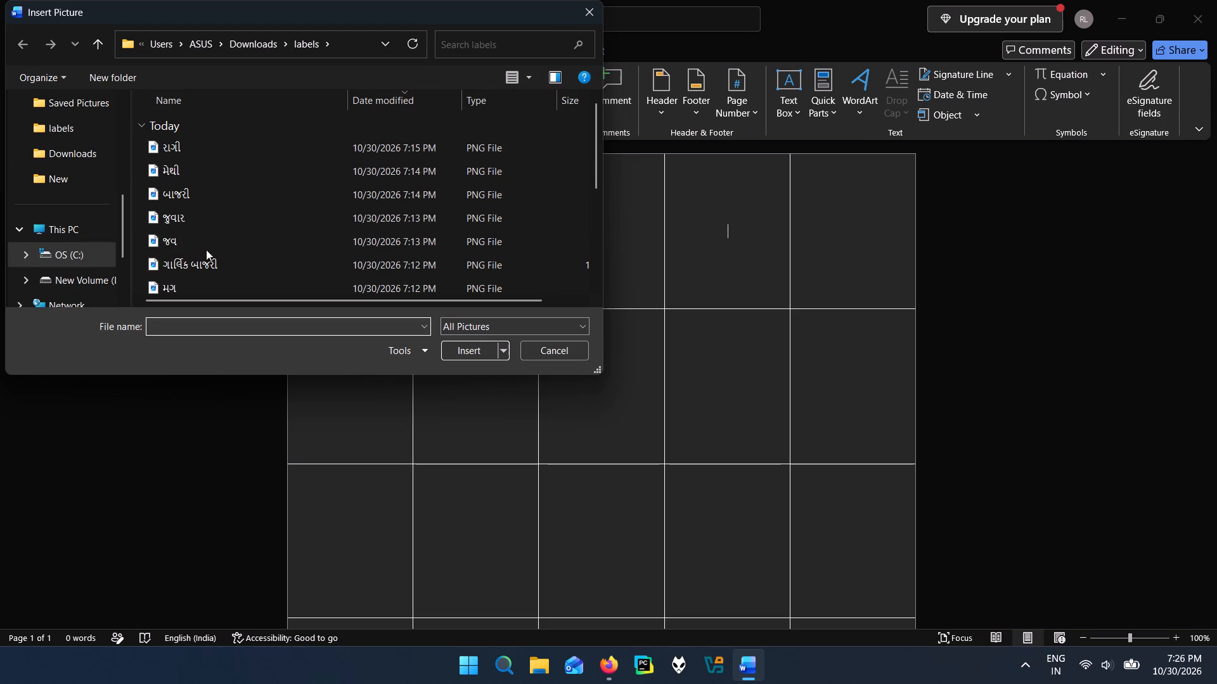
pyautogui.click(198, 195)
pyautogui.click(476, 351)
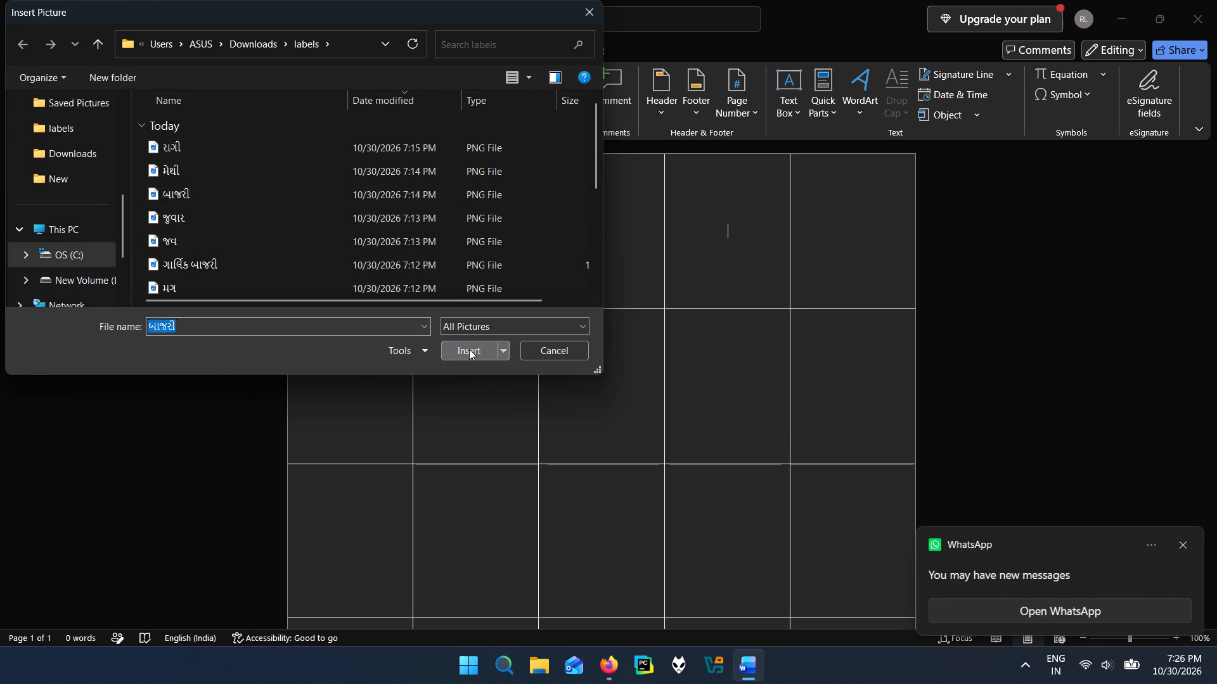
# Copy the બાજરી મેથી label into the remaining four cells of the first row.
pyautogui.click(695, 241)
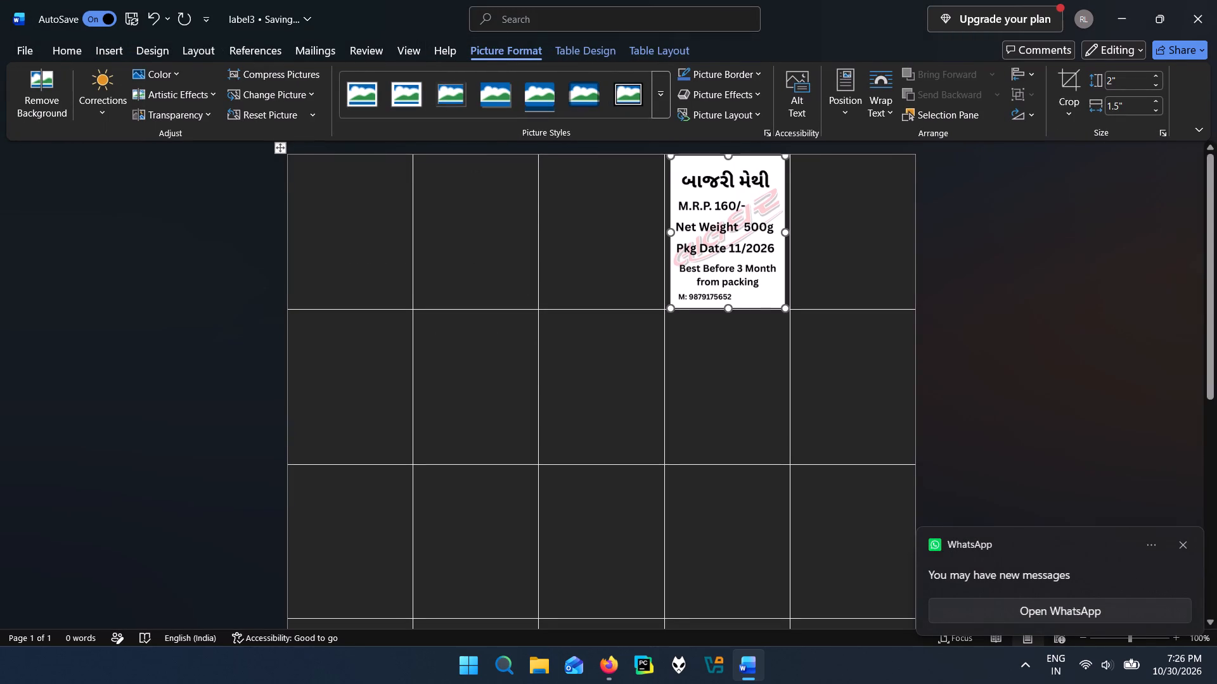
pyautogui.hotkey('ctrl', 'c')
pyautogui.click(605, 206)
pyautogui.hotkey('ctrl', 'v')
pyautogui.click(451, 235)
pyautogui.hotkey('ctrl', 'v')
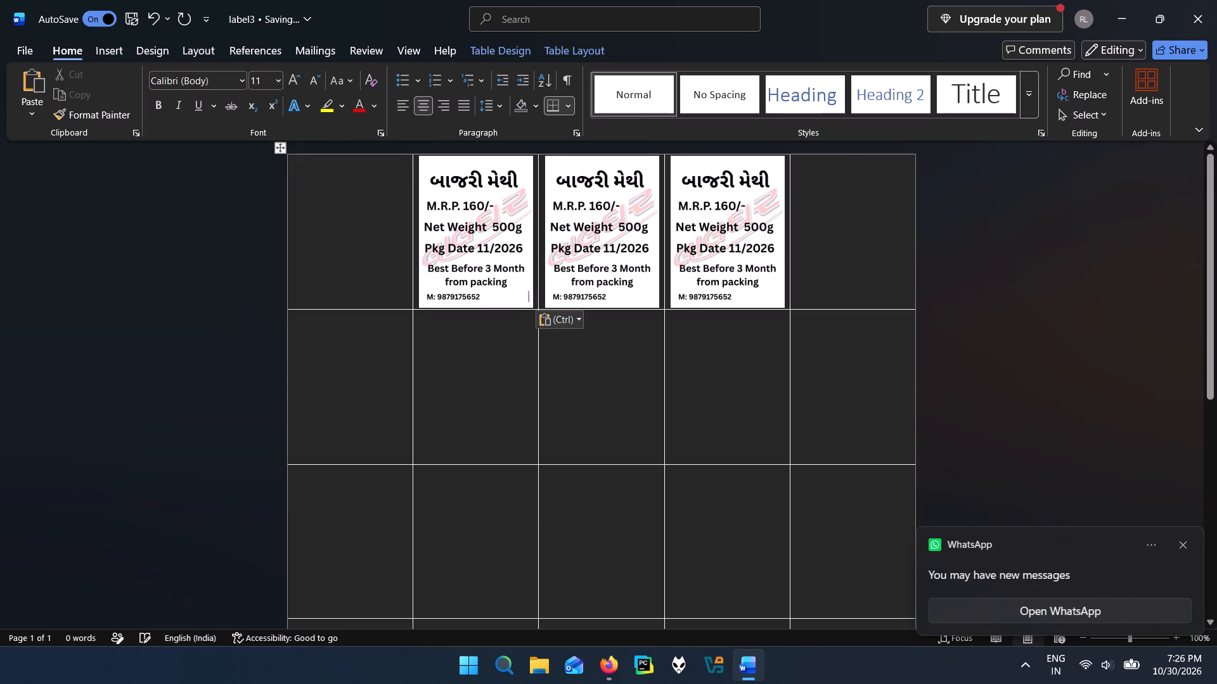
pyautogui.click(379, 231)
pyautogui.hotkey('ctrl', 'v')
pyautogui.click(811, 216)
pyautogui.hotkey('ctrl', 'v')
# Paste the બાજરી મેથી label into all five cells of the second row.
pyautogui.click(843, 323)
pyautogui.hotkey('ctrl', 'v')
pyautogui.click(699, 360)
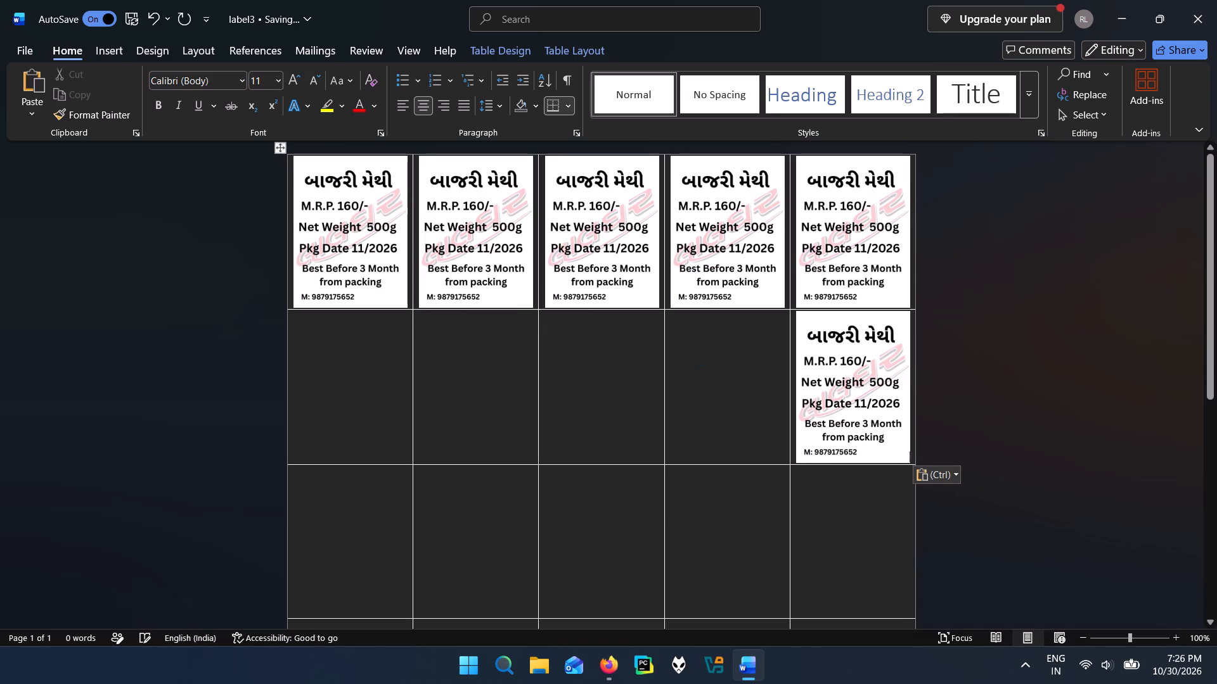
pyautogui.hotkey('ctrl', 'v')
pyautogui.click(584, 362)
pyautogui.hotkey('ctrl', 'v')
pyautogui.click(445, 362)
pyautogui.hotkey('ctrl', 'v')
pyautogui.click(321, 370)
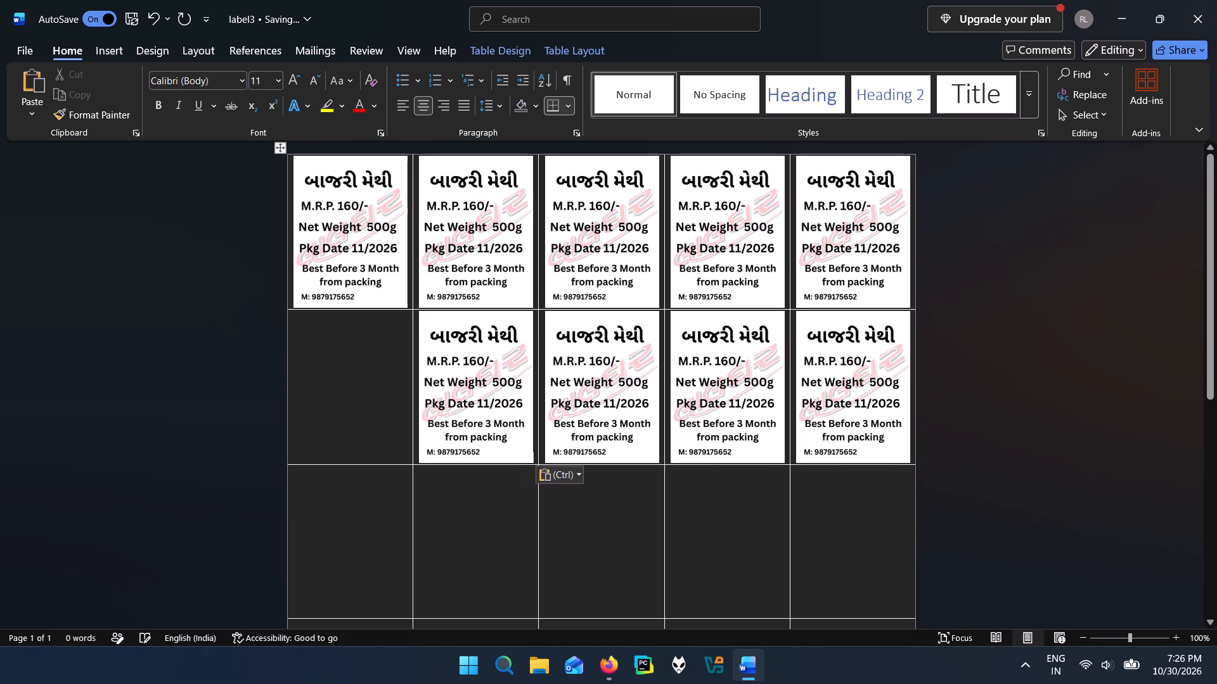
pyautogui.hotkey('ctrl', 'v')
# Insert the મેથી picture from Downloads > labels into the first cell of the third row.
pyautogui.click(328, 555)
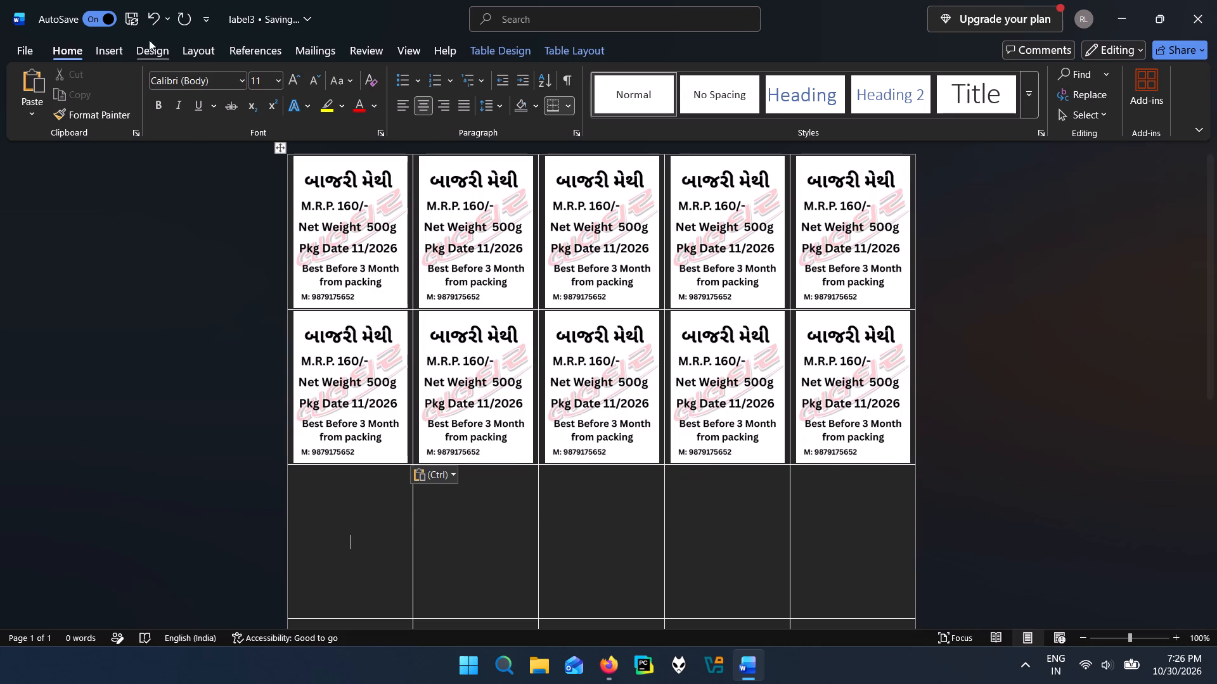
pyautogui.click(101, 51)
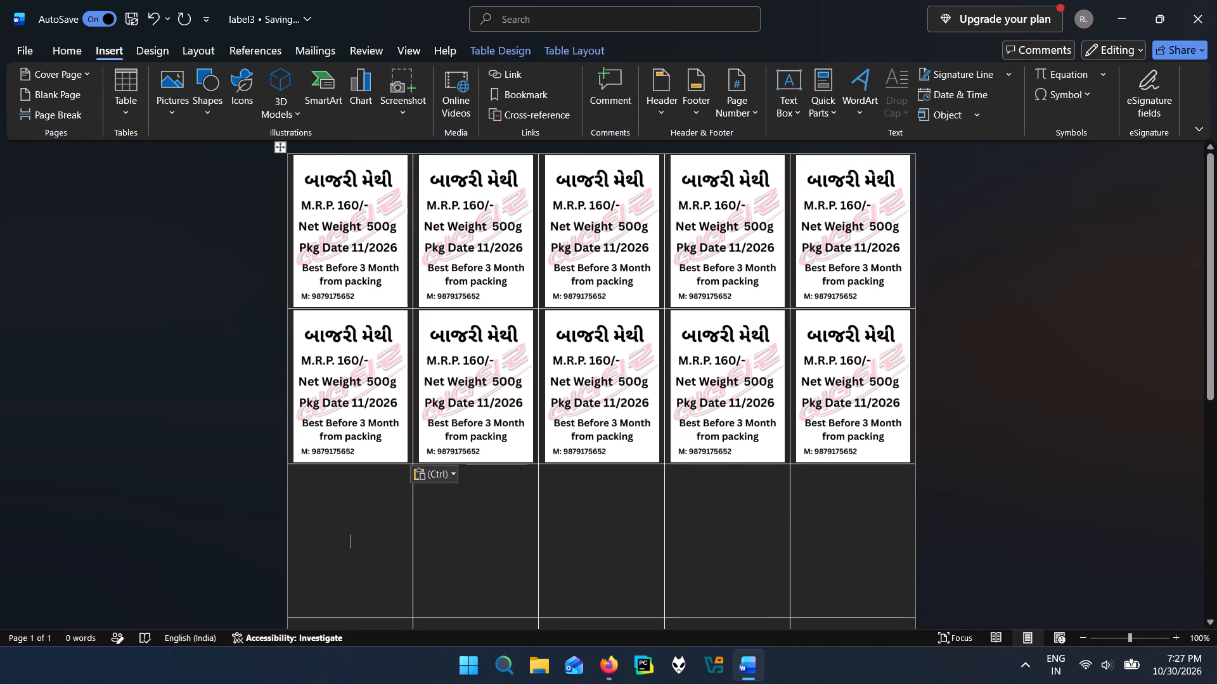
pyautogui.click(171, 75)
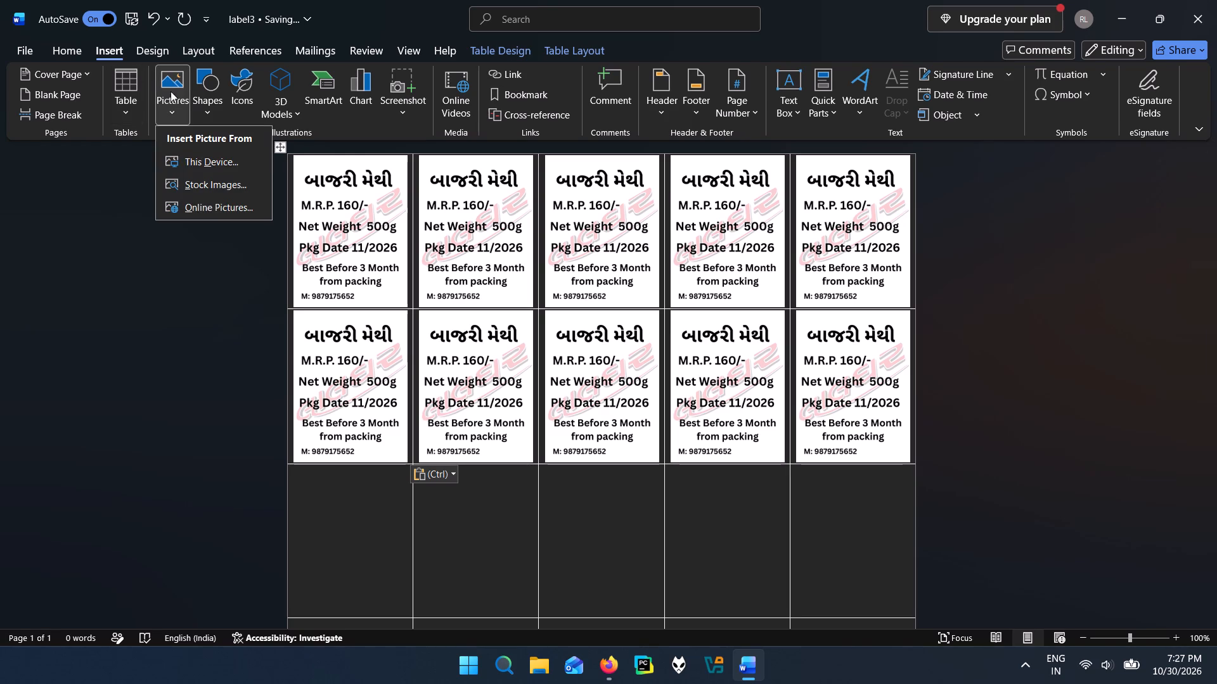
pyautogui.click(188, 167)
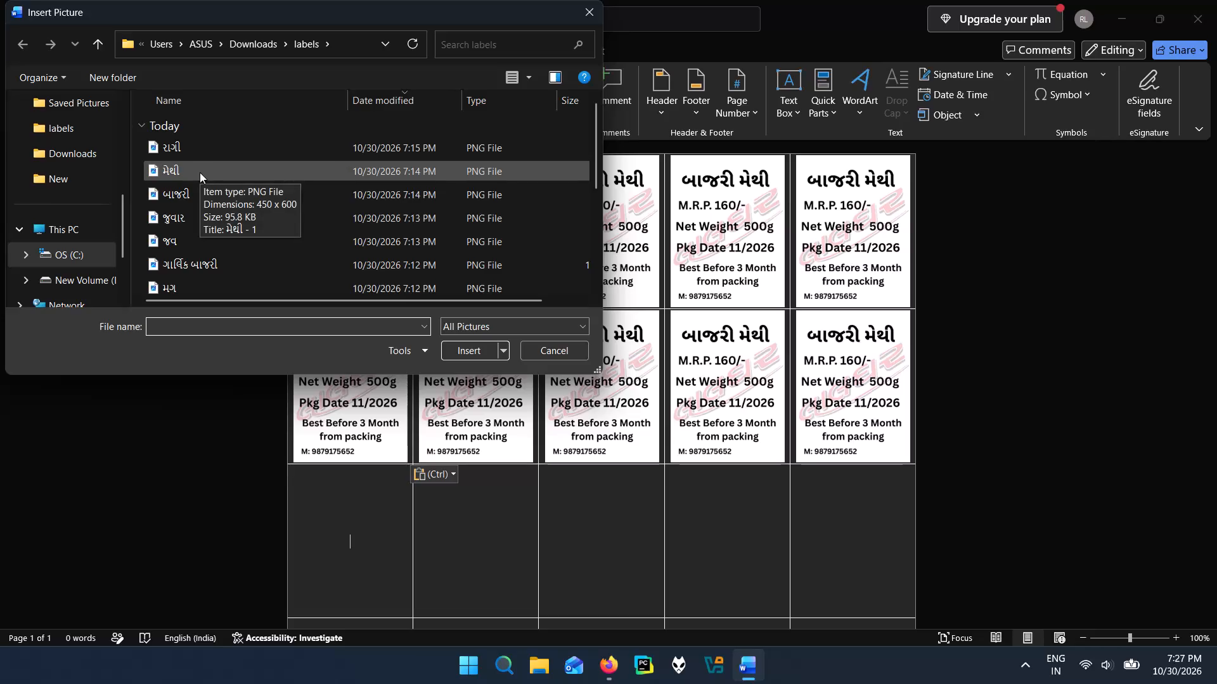
pyautogui.click(200, 172)
pyautogui.click(465, 347)
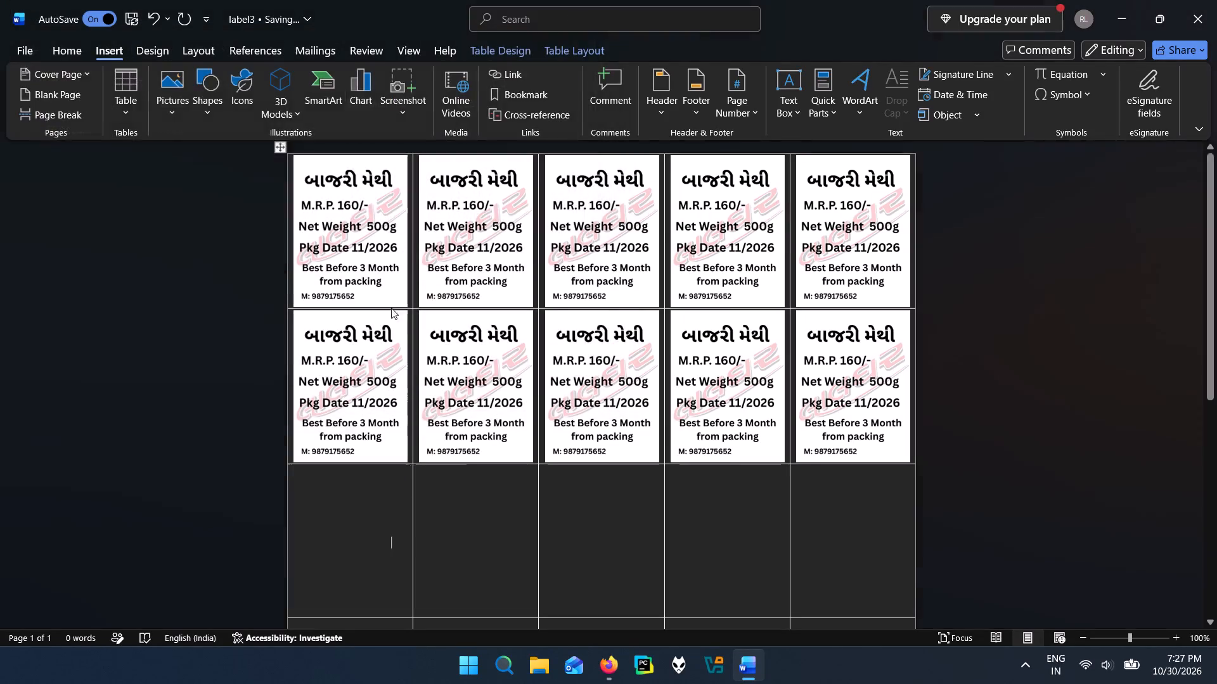
# Copy the મેથી ખાખરા label into the remaining four cells of the third row.
pyautogui.scroll(-6, 371, 304)
pyautogui.click(333, 319)
pyautogui.hotkey('ctrl', 'c')
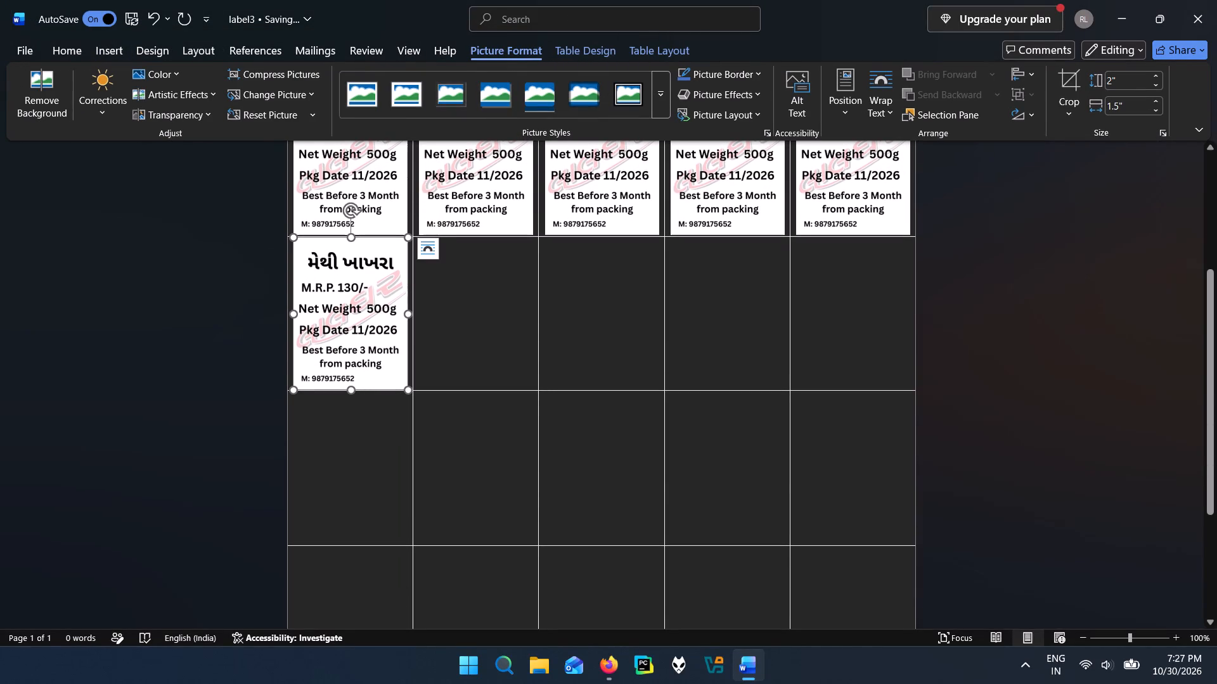
pyautogui.click(451, 291)
pyautogui.hotkey('ctrl', 'v')
pyautogui.click(623, 308)
pyautogui.hotkey('ctrl', 'v')
pyautogui.click(771, 303)
pyautogui.hotkey('ctrl', 'v')
pyautogui.click(837, 294)
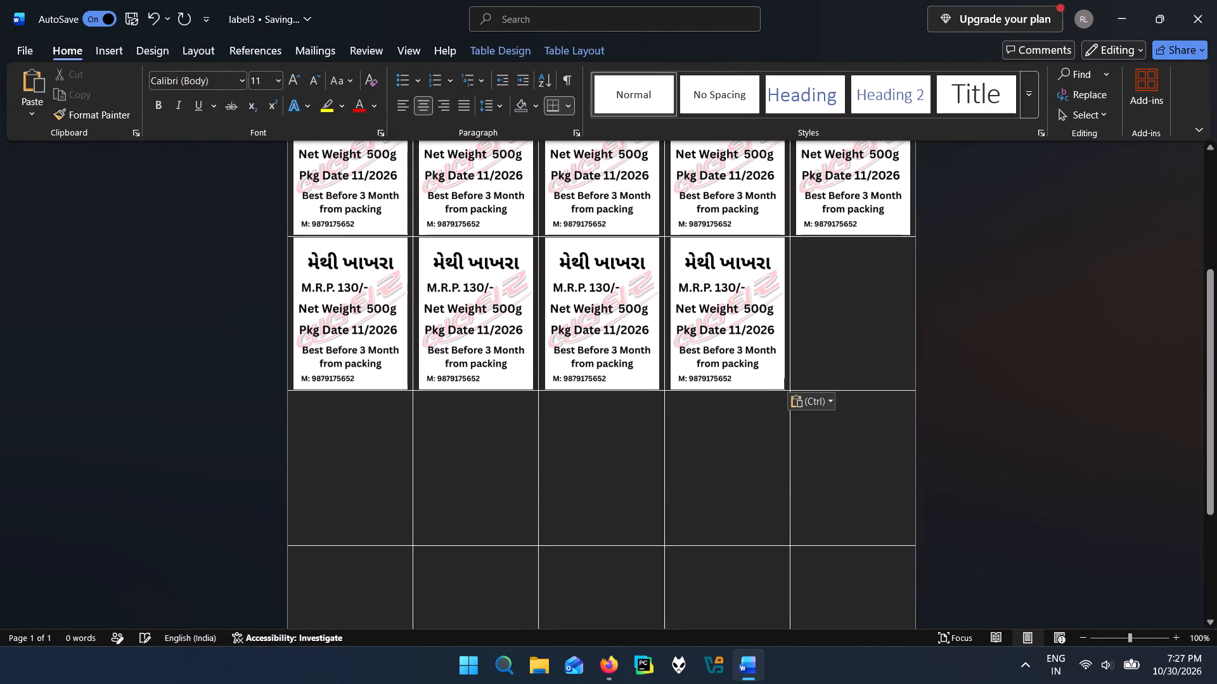
pyautogui.hotkey('ctrl', 'v')
# Paste the મેથી ખાખરા label into all five cells of the fourth row.
pyautogui.click(846, 463)
pyautogui.hotkey('ctrl', 'v')
pyautogui.click(724, 459)
pyautogui.hotkey('ctrl', 'v')
pyautogui.click(591, 450)
pyautogui.hotkey('ctrl', 'v')
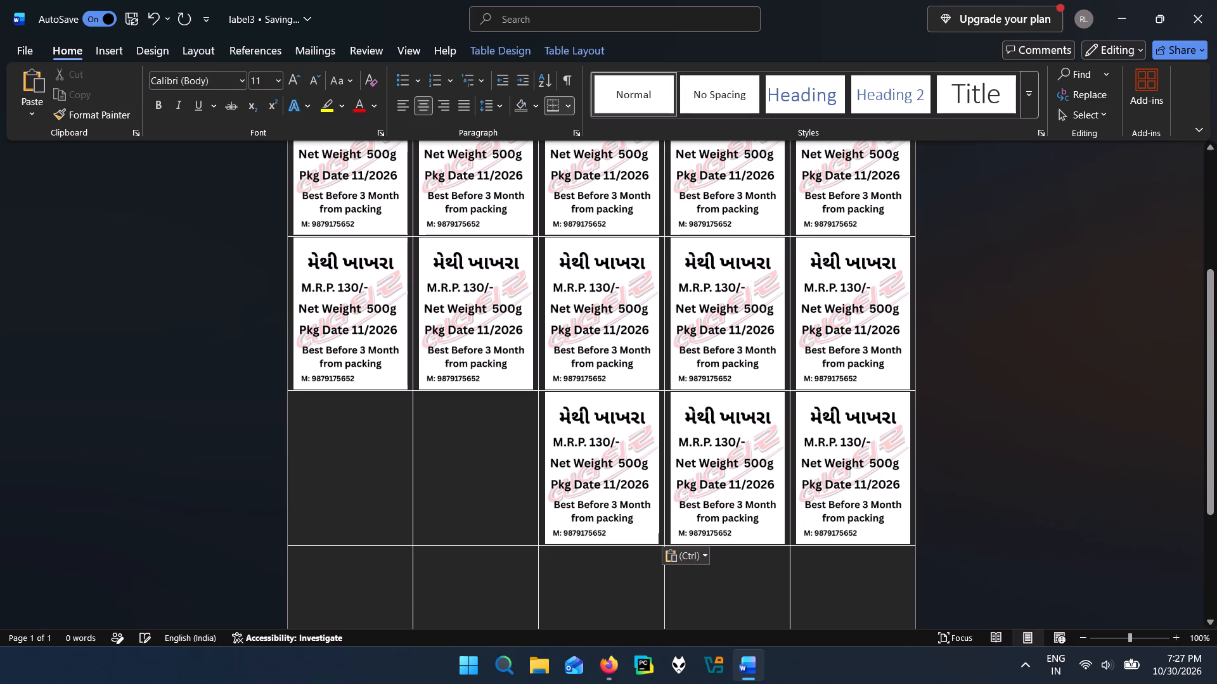
pyautogui.click(494, 442)
pyautogui.hotkey('ctrl', 'v')
pyautogui.click(354, 435)
pyautogui.hotkey('ctrl', 'v')
# Insert the રાગી picture from Downloads > labels into the first cell of the fifth row.
pyautogui.scroll(-4, 398, 462)
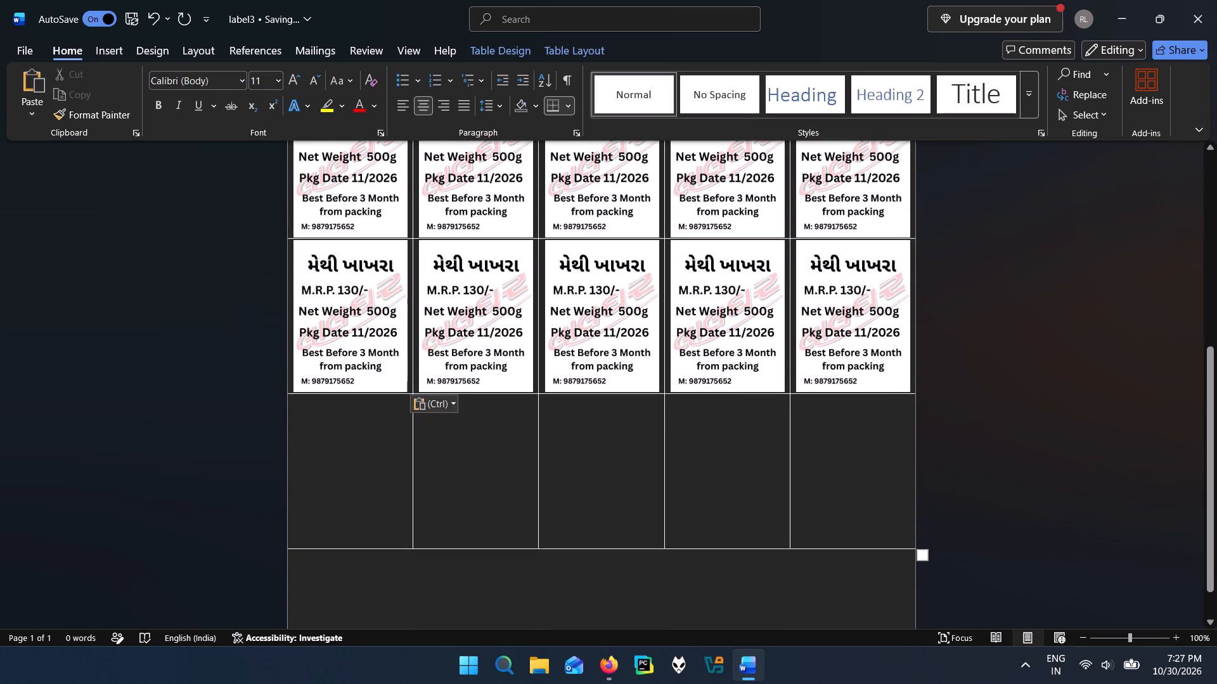
pyautogui.scroll(4, 375, 421)
pyautogui.scroll(-3, 345, 405)
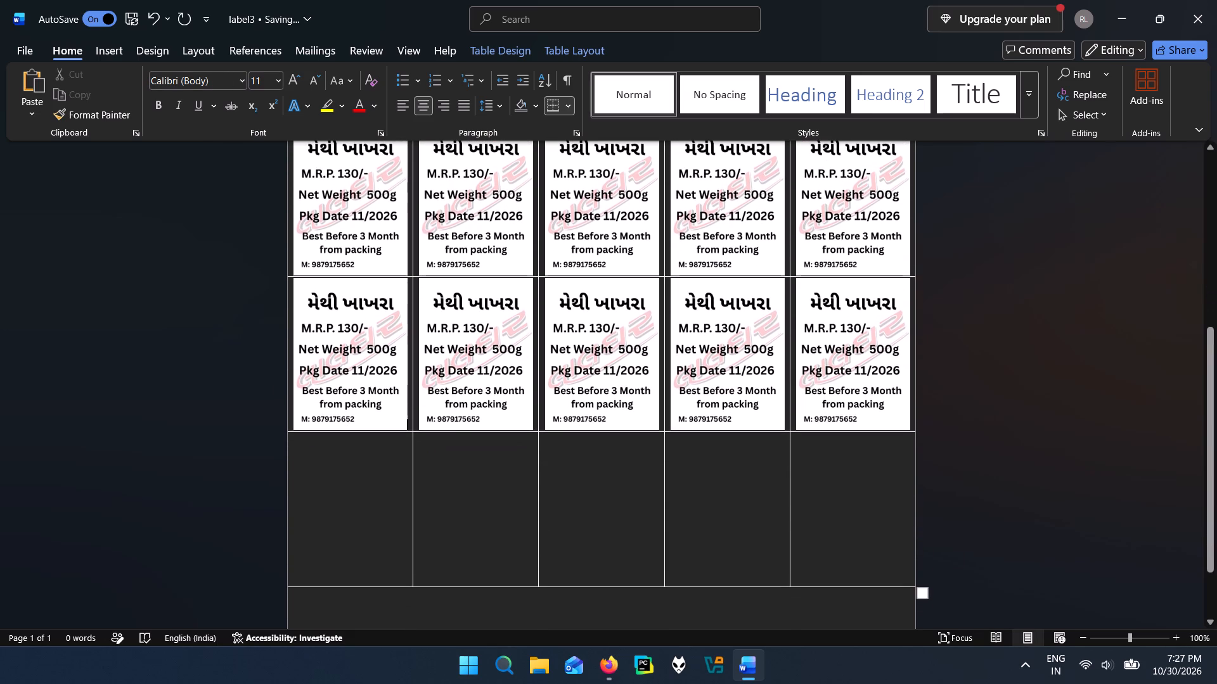
pyautogui.click(345, 510)
pyautogui.click(104, 50)
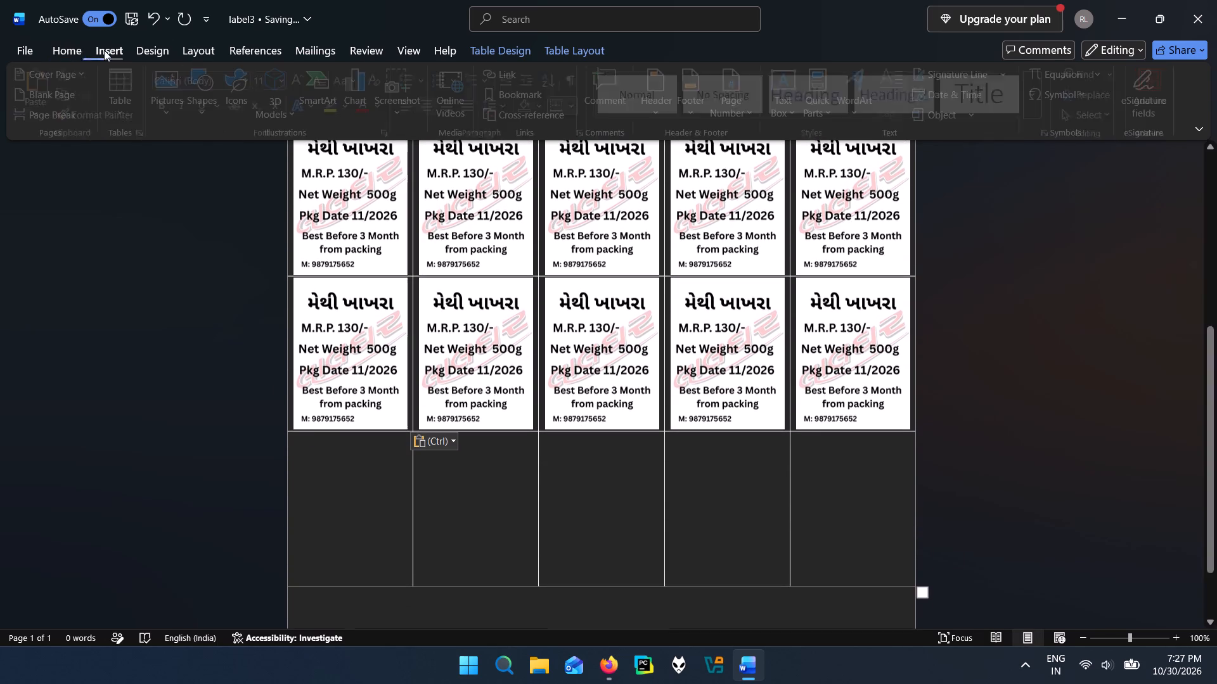
pyautogui.click(181, 79)
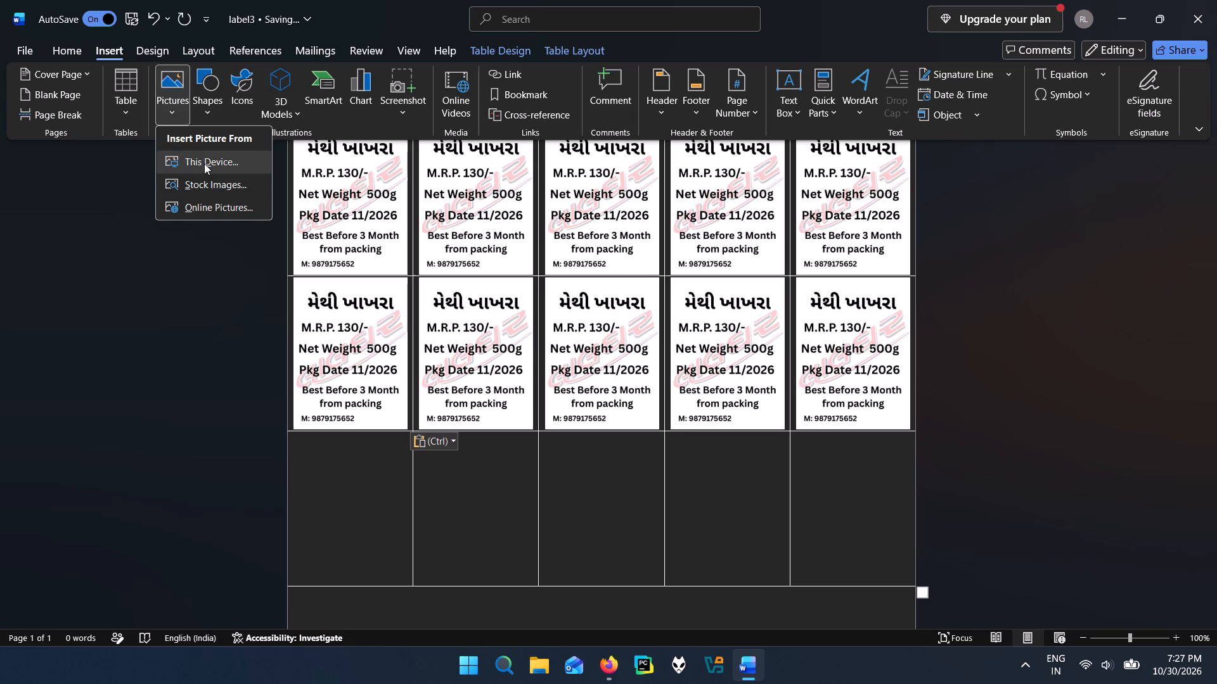
pyautogui.click(204, 163)
pyautogui.click(247, 147)
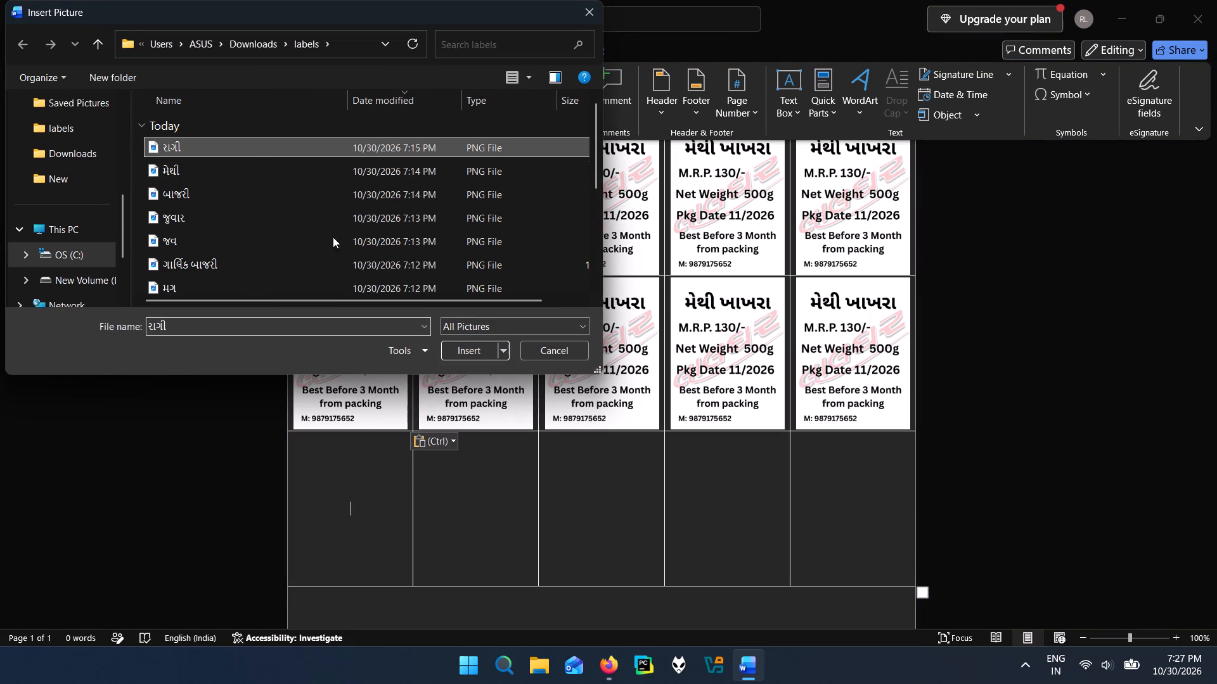
pyautogui.click(484, 348)
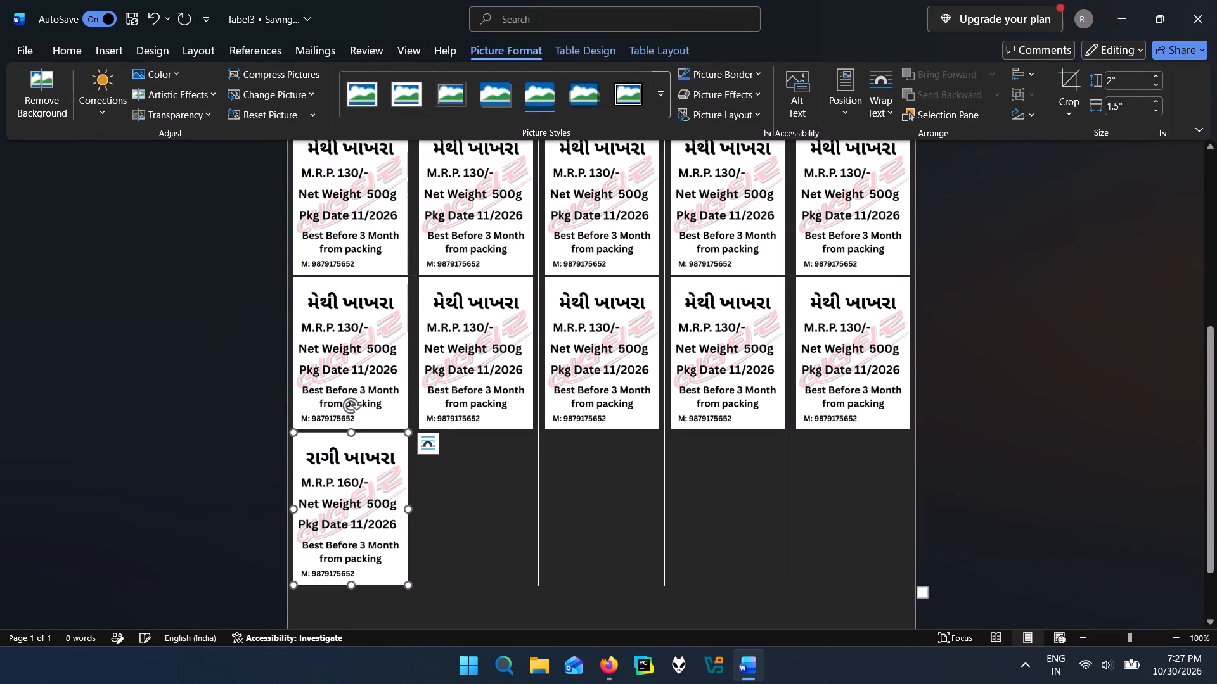
# Copy the રાગી ખાખરા label into the remaining four cells of the fifth row.
pyautogui.click(368, 466)
pyautogui.hotkey('ctrl', 'c')
pyautogui.click(478, 506)
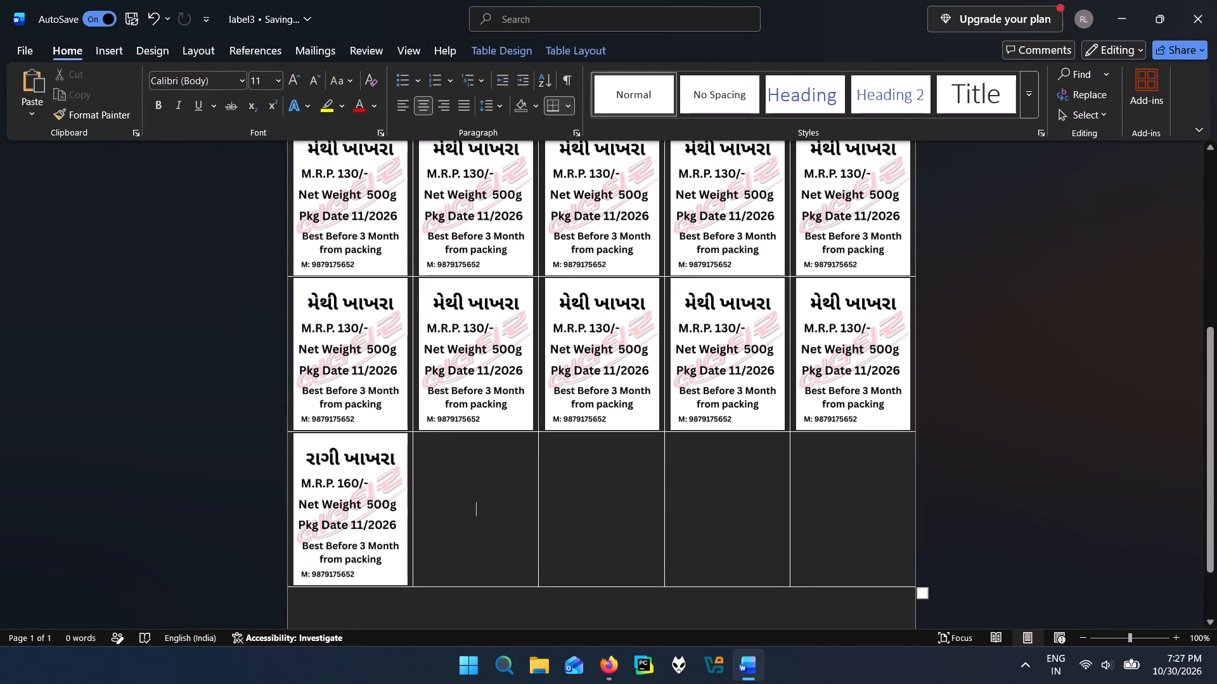
pyautogui.hotkey('ctrl', 'v')
pyautogui.click(564, 487)
pyautogui.hotkey('ctrl', 'v')
pyautogui.click(716, 463)
pyautogui.hotkey('ctrl', 'v')
pyautogui.click(828, 474)
pyautogui.hotkey('ctrl', 'v')
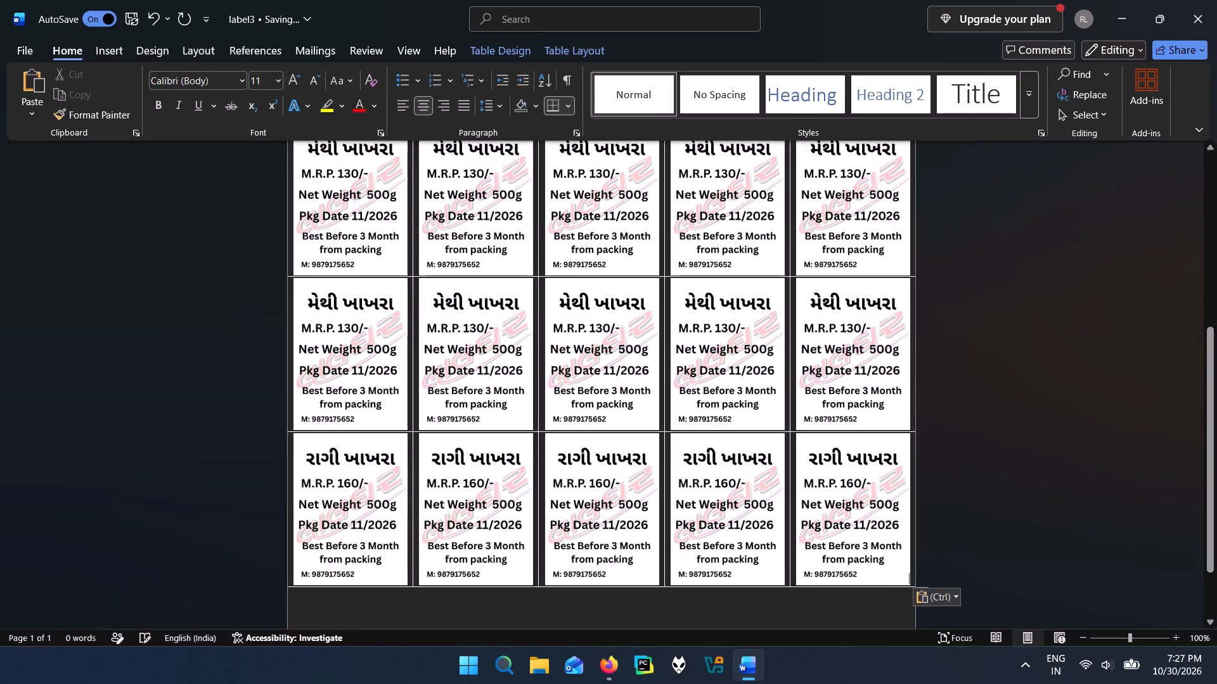
# Save the refilled label3 sheet.
pyautogui.hotkey('ctrl', 'a')
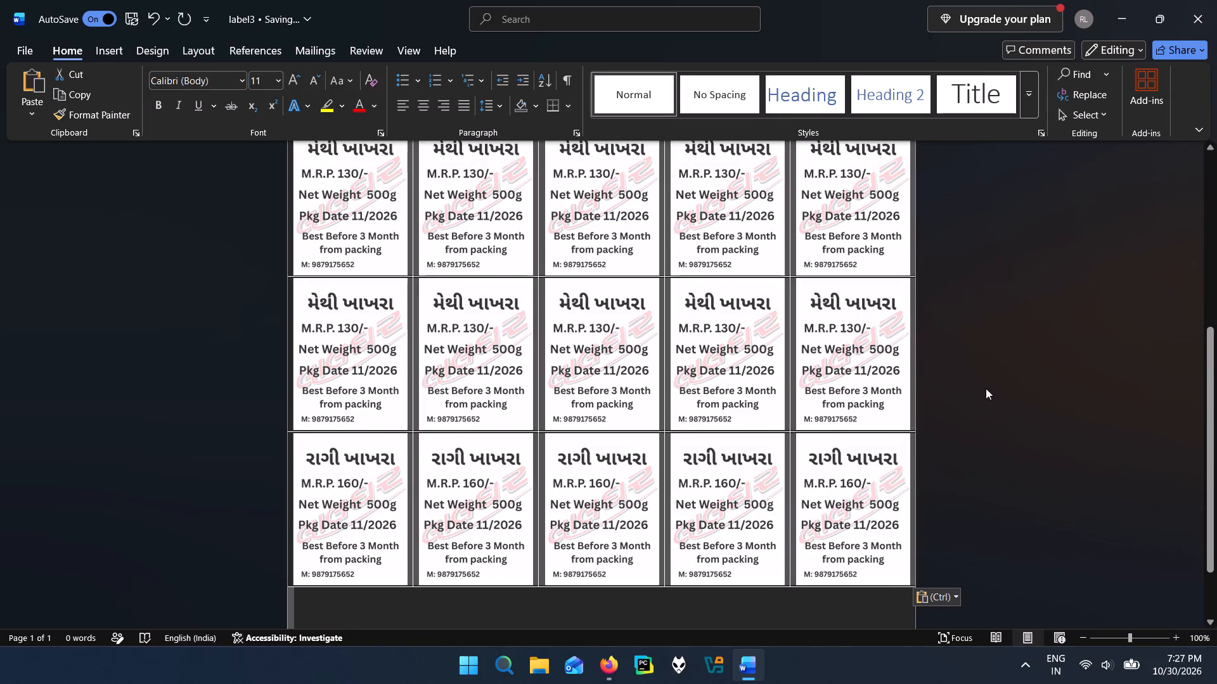
pyautogui.click(986, 388)
pyautogui.hotkey('ctrl', 's')
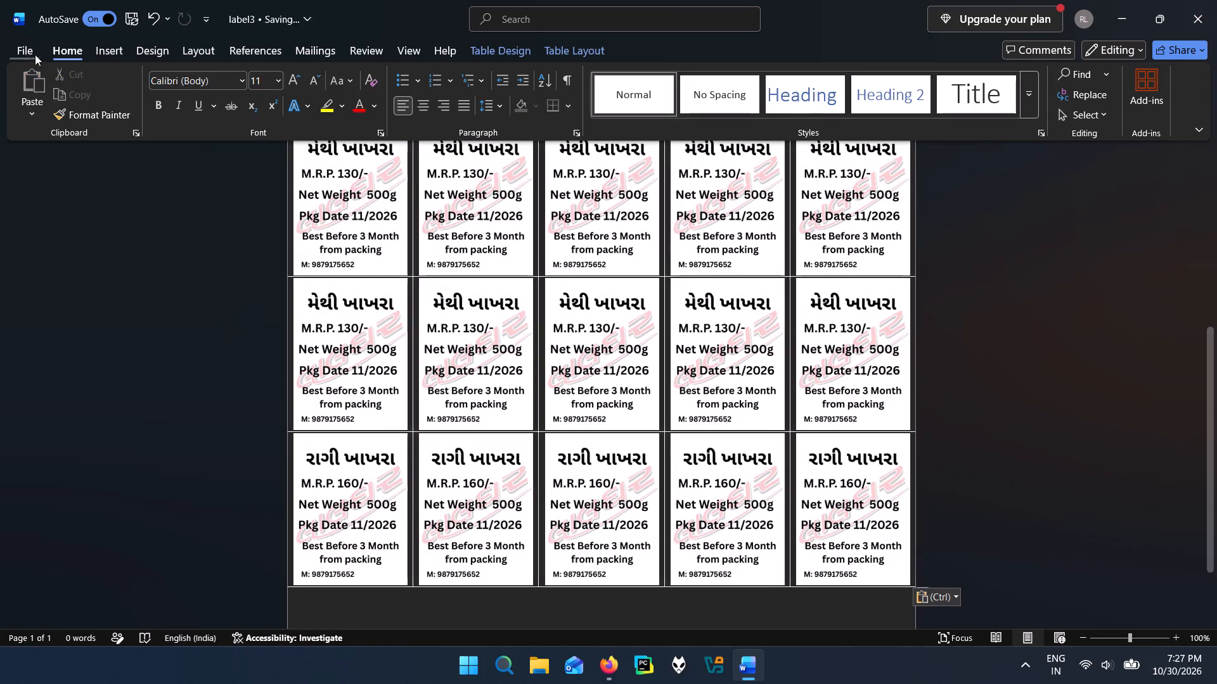
# Save a copy of the label3 sheet as a PDF in Downloads > labels > New folder.
pyautogui.click(23, 50)
pyautogui.click(77, 265)
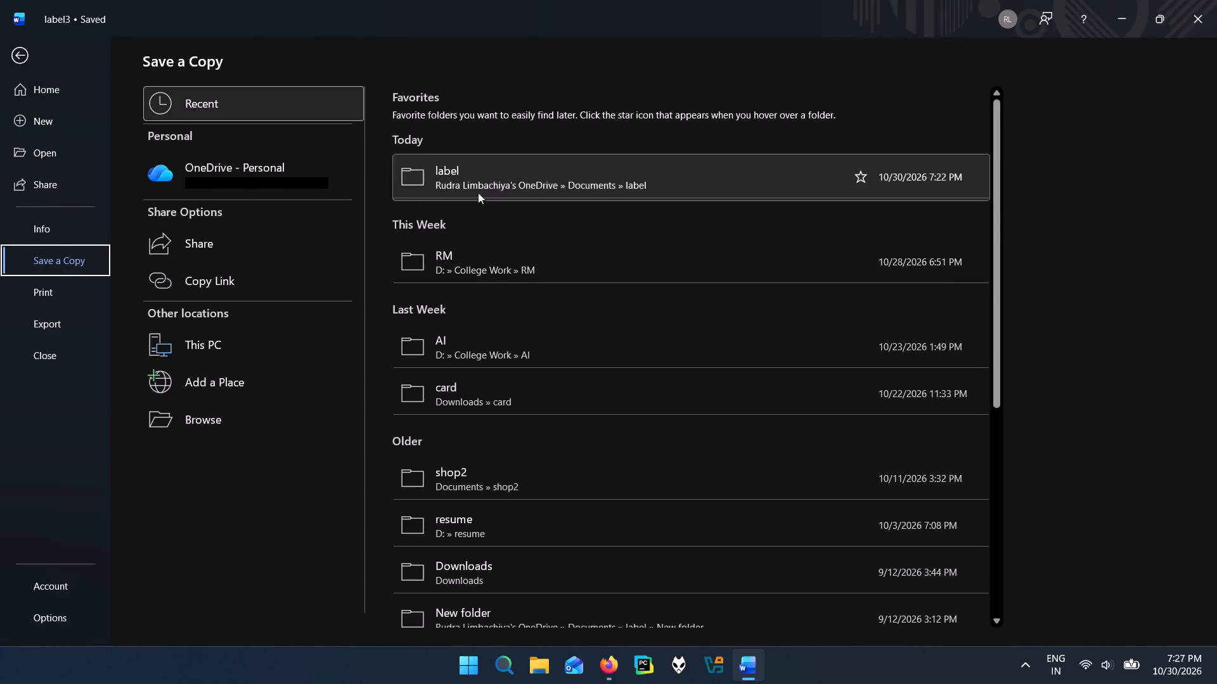
pyautogui.click(211, 333)
pyautogui.doubleClick(211, 333)
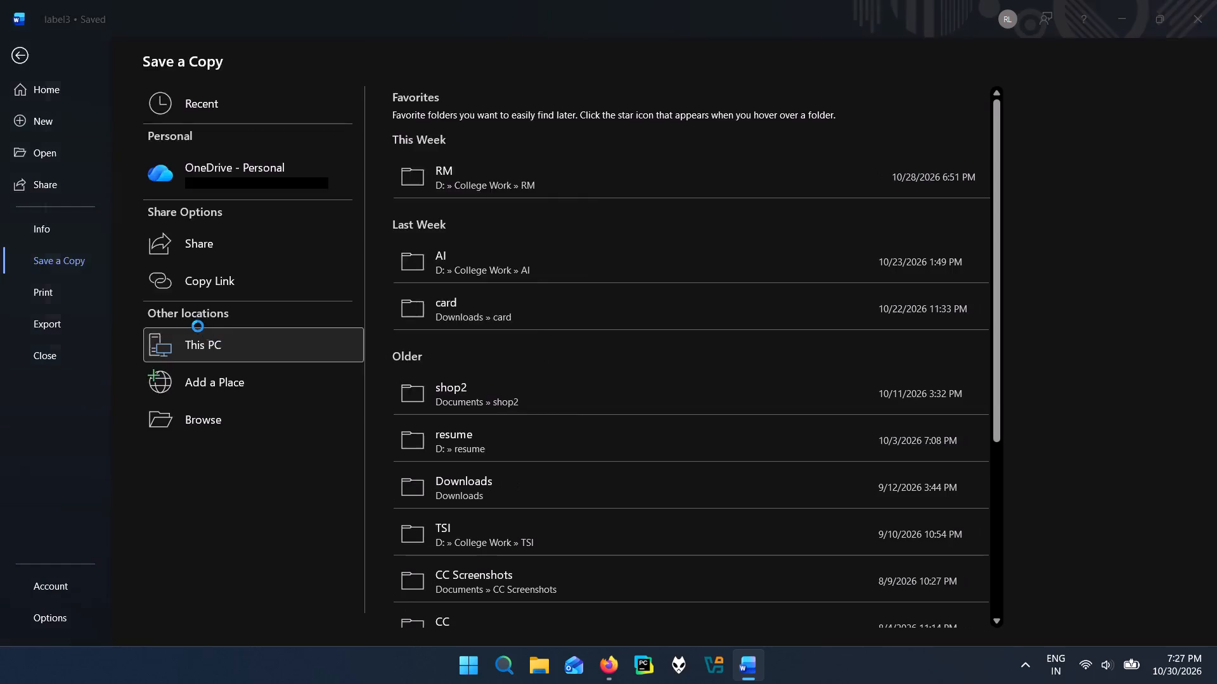
pyautogui.click(63, 178)
pyautogui.doubleClick(205, 151)
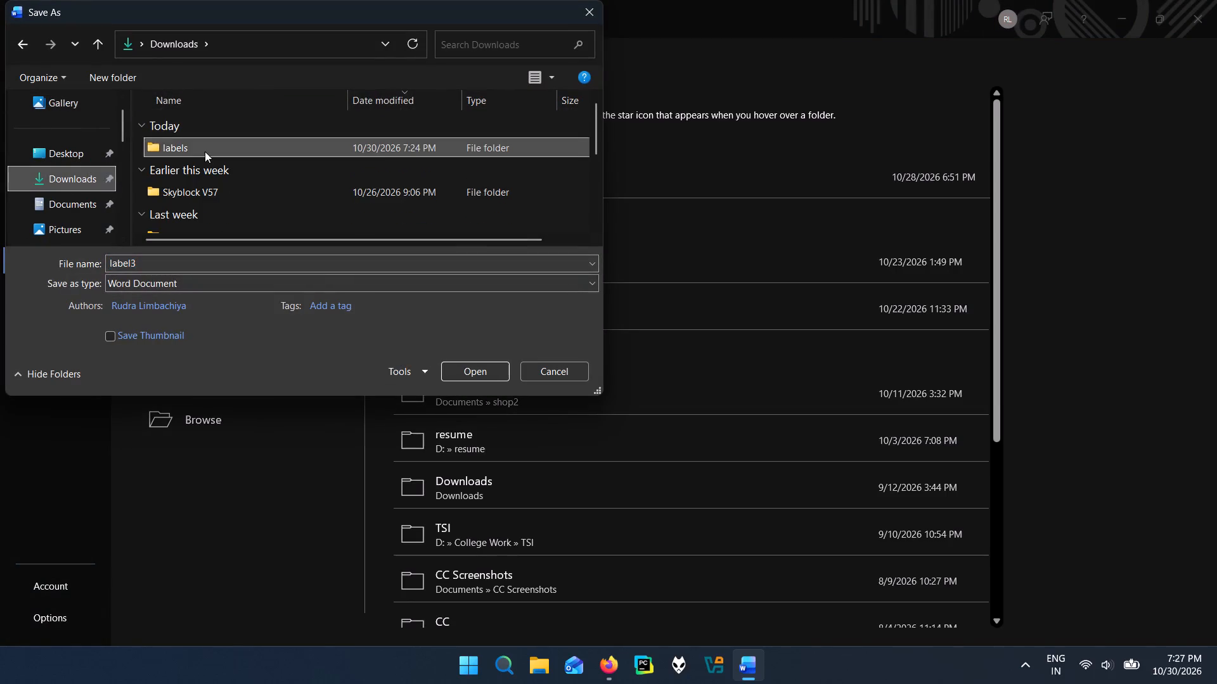
pyautogui.doubleClick(202, 146)
pyautogui.click(203, 281)
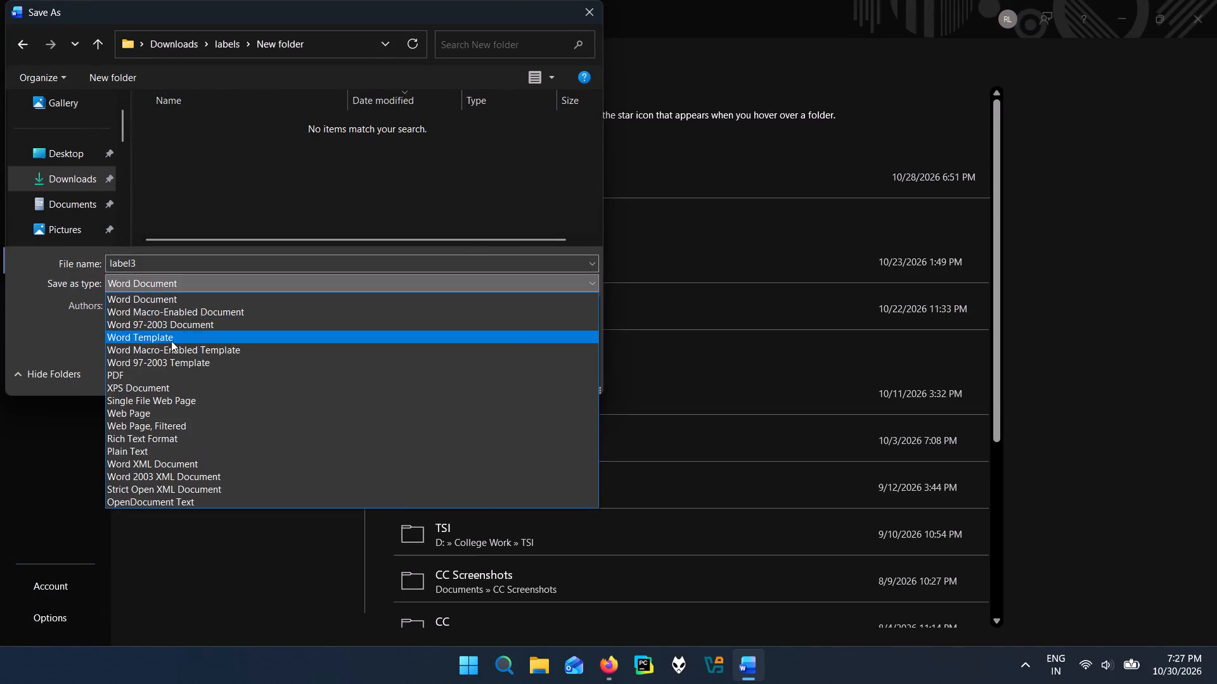
pyautogui.click(165, 375)
pyautogui.click(467, 415)
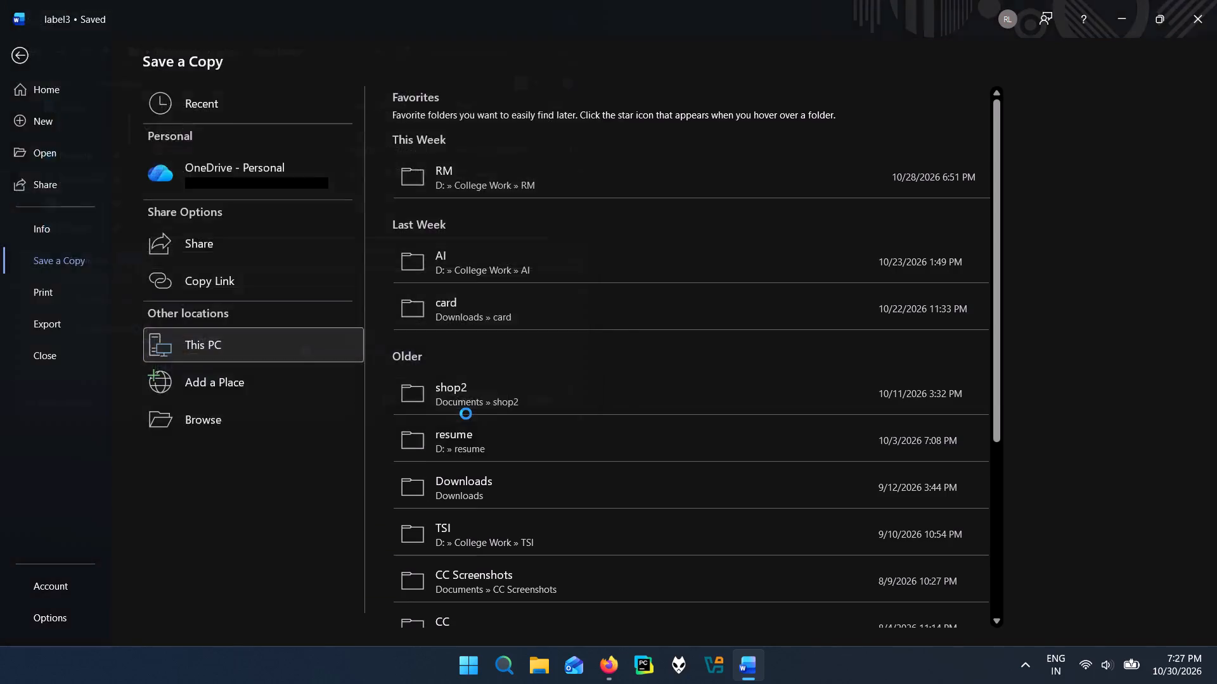
# Glance over the exported label3 PDF and close both it and the Word document.
pyautogui.scroll(-6, 698, 242)
pyautogui.click(1216, 0)
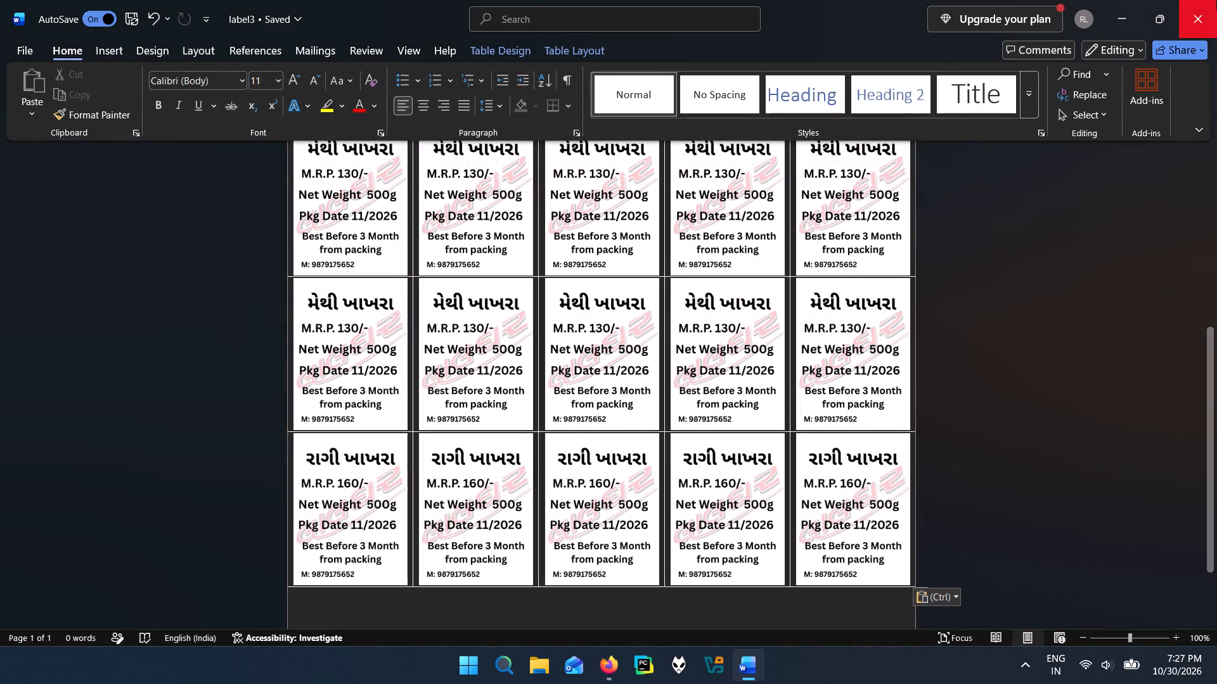
pyautogui.click(1216, 0)
# Open the label3, label2 and label1 PDFs in Downloads > labels > New folder one by one to check the exported label sheets.
pyautogui.click(557, 663)
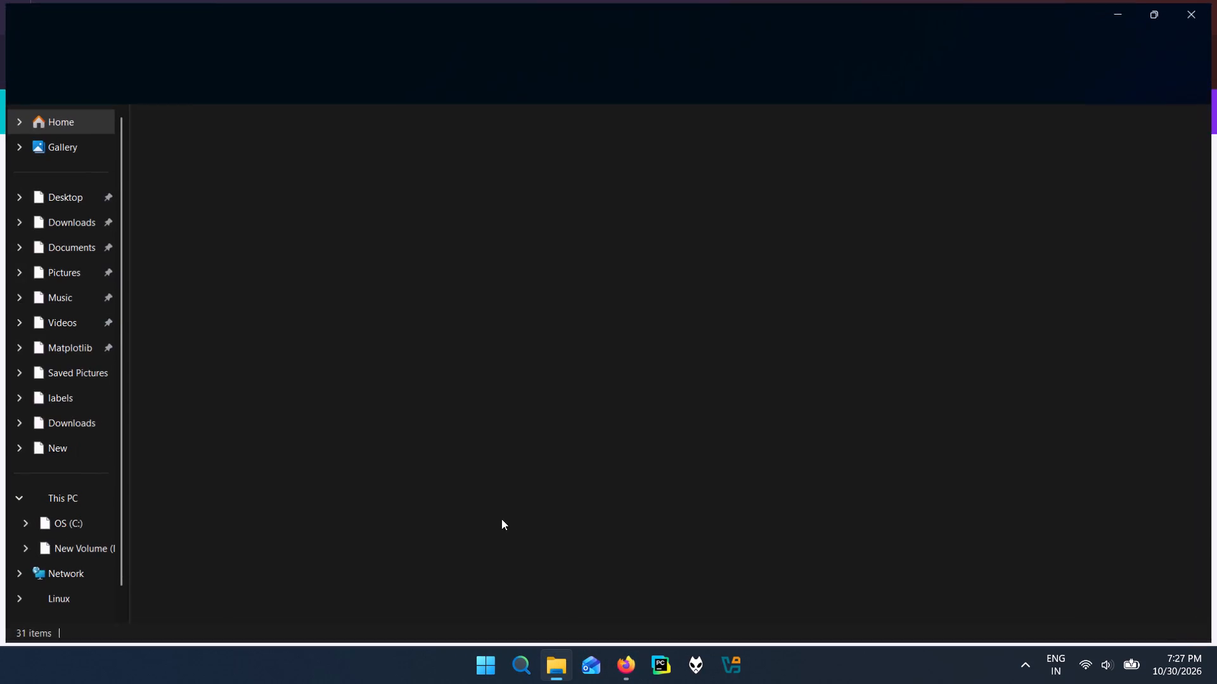
pyautogui.click(70, 214)
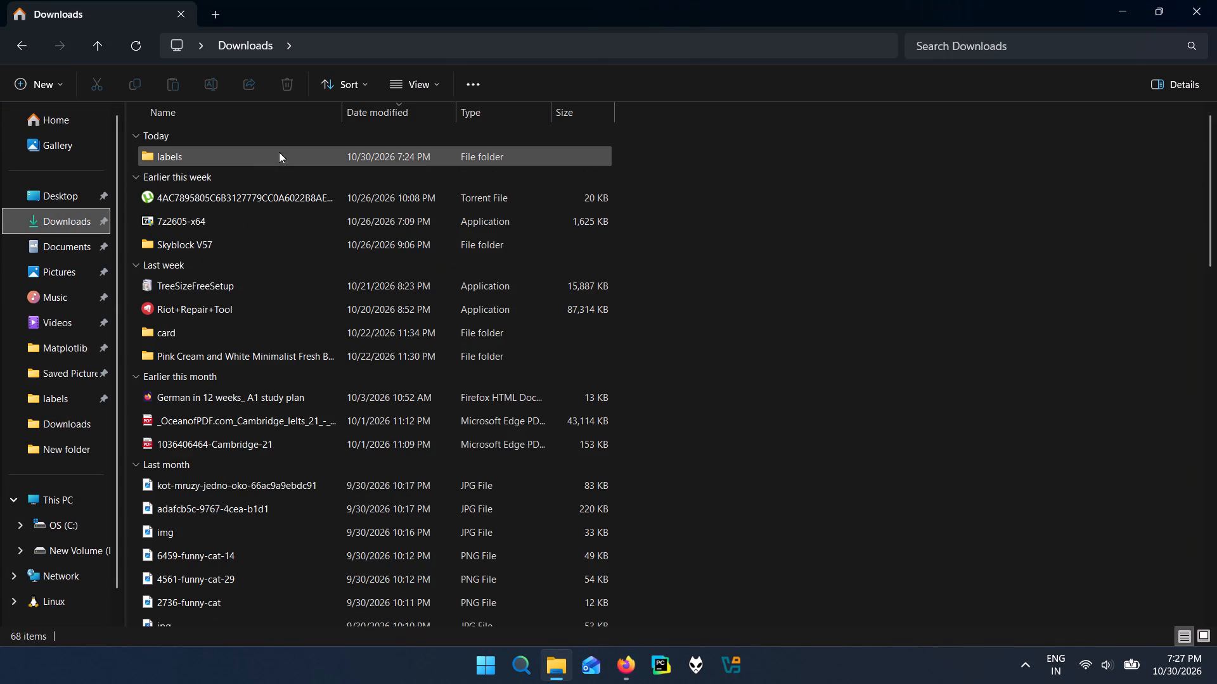
pyautogui.doubleClick(266, 161)
pyautogui.doubleClick(207, 344)
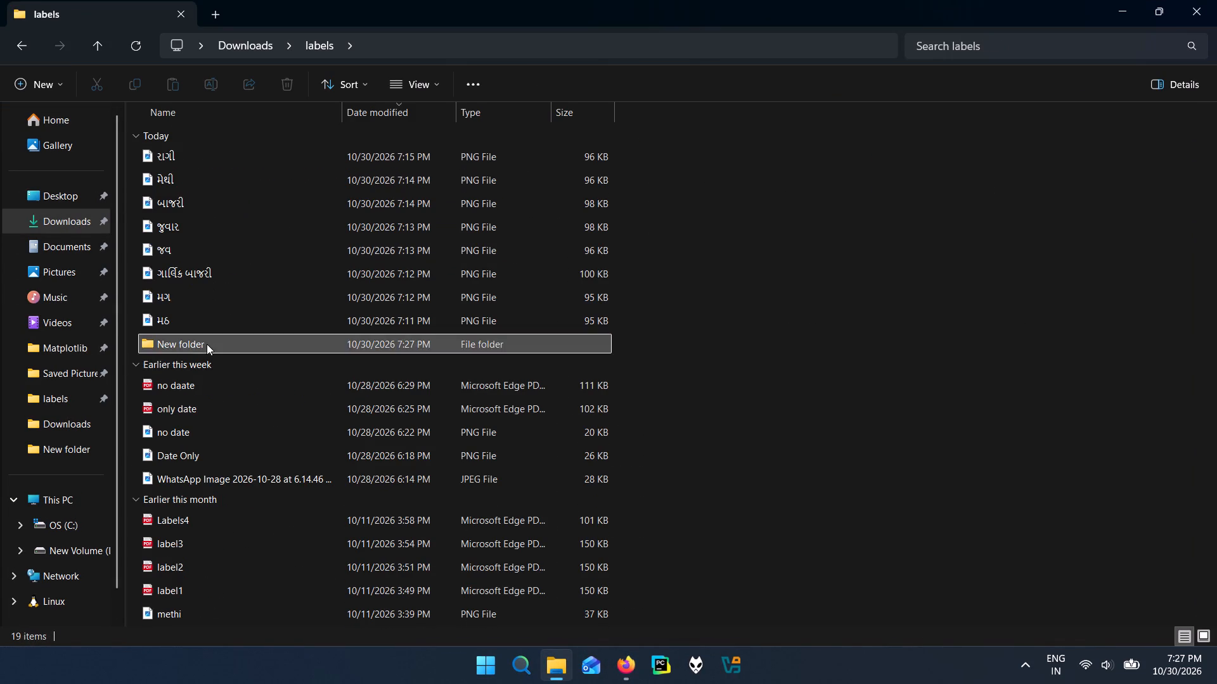
pyautogui.doubleClick(242, 159)
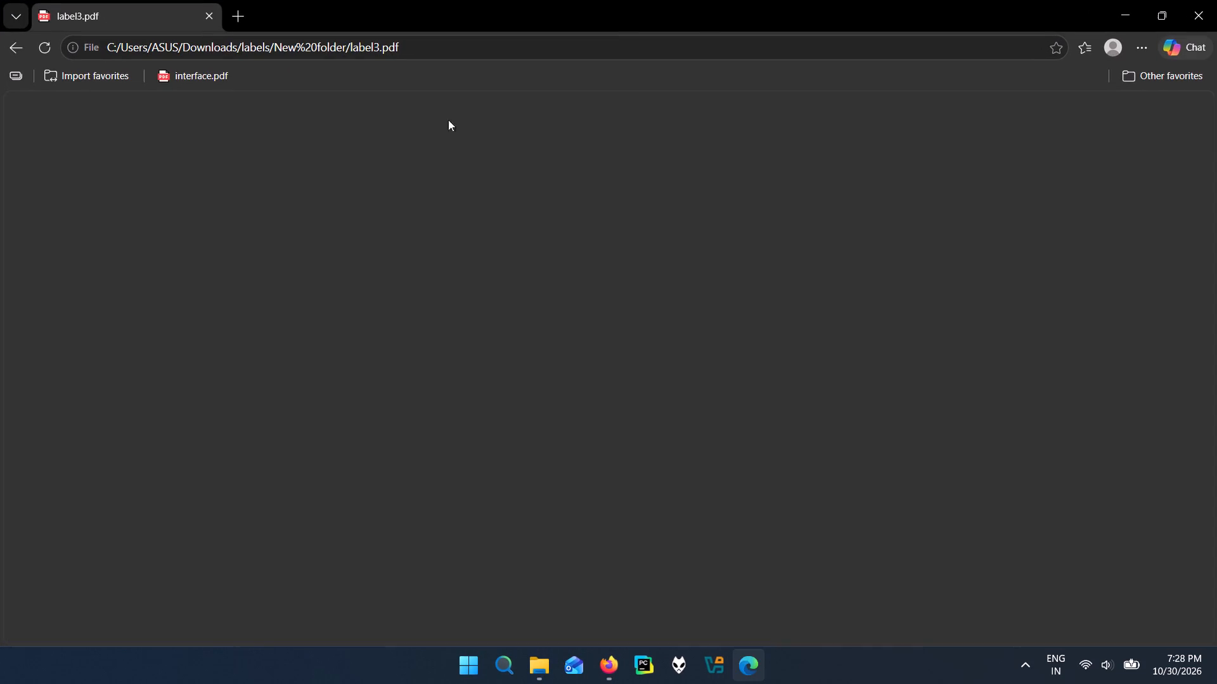
pyautogui.click(1188, 0)
pyautogui.doubleClick(357, 180)
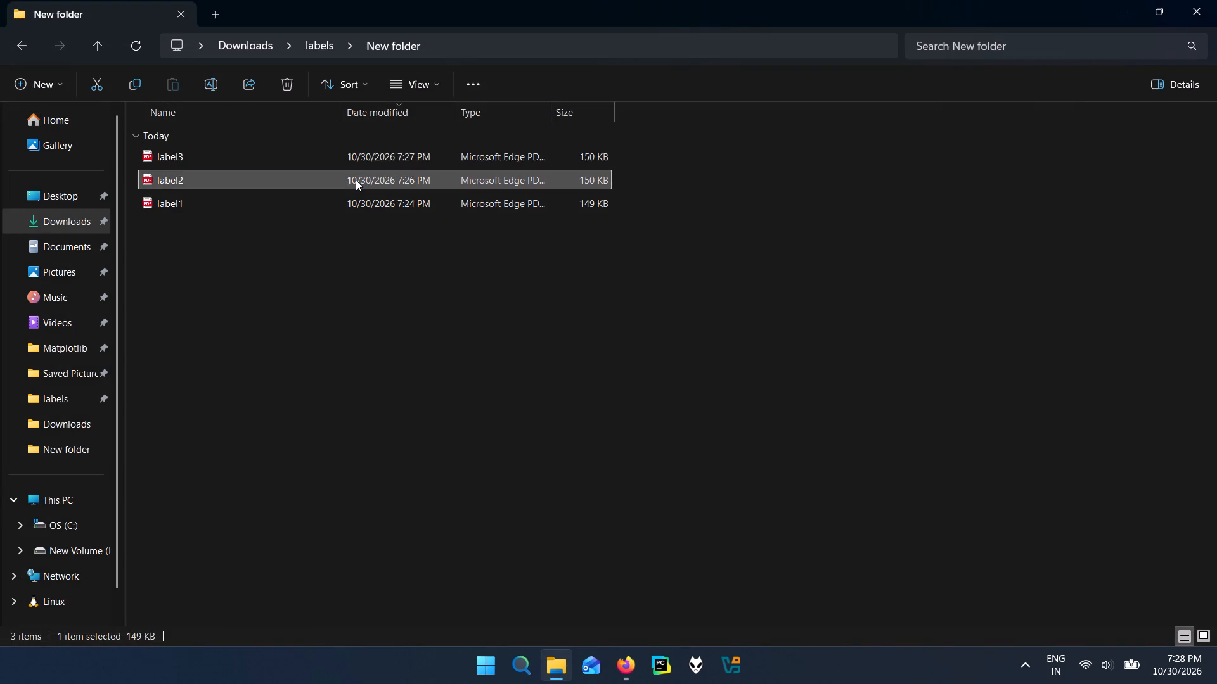
pyautogui.scroll(-3, 486, 269)
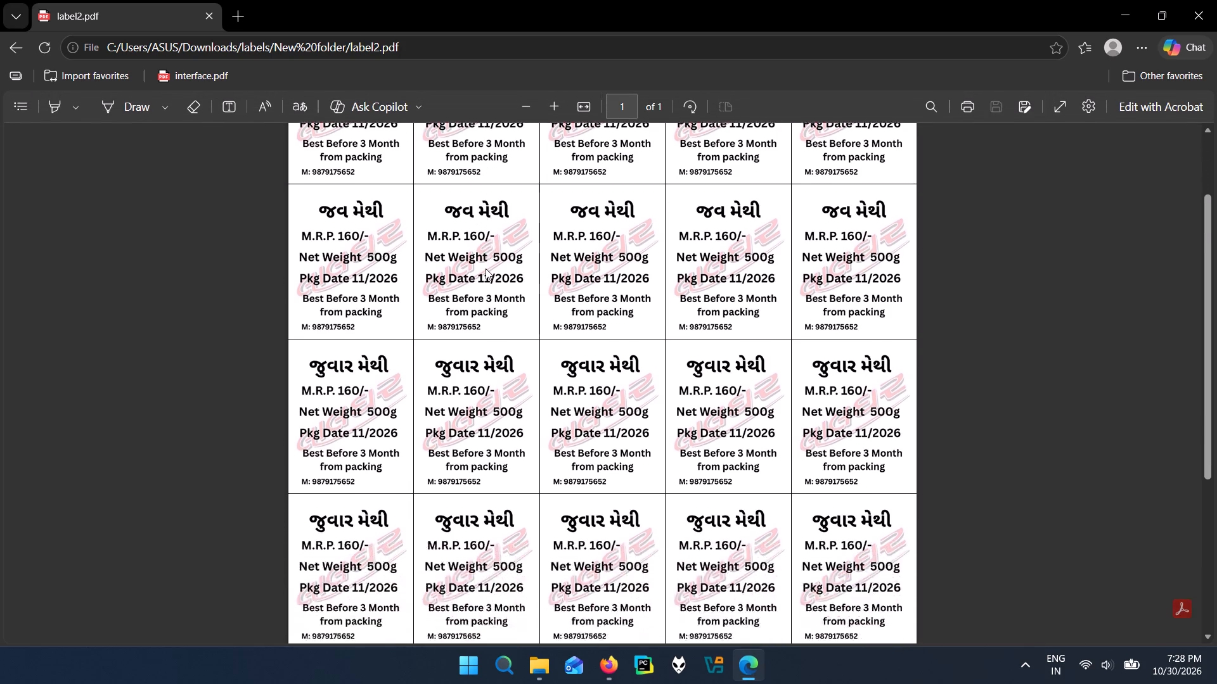
pyautogui.scroll(-1, 486, 269)
pyautogui.click(1216, 0)
pyautogui.doubleClick(281, 201)
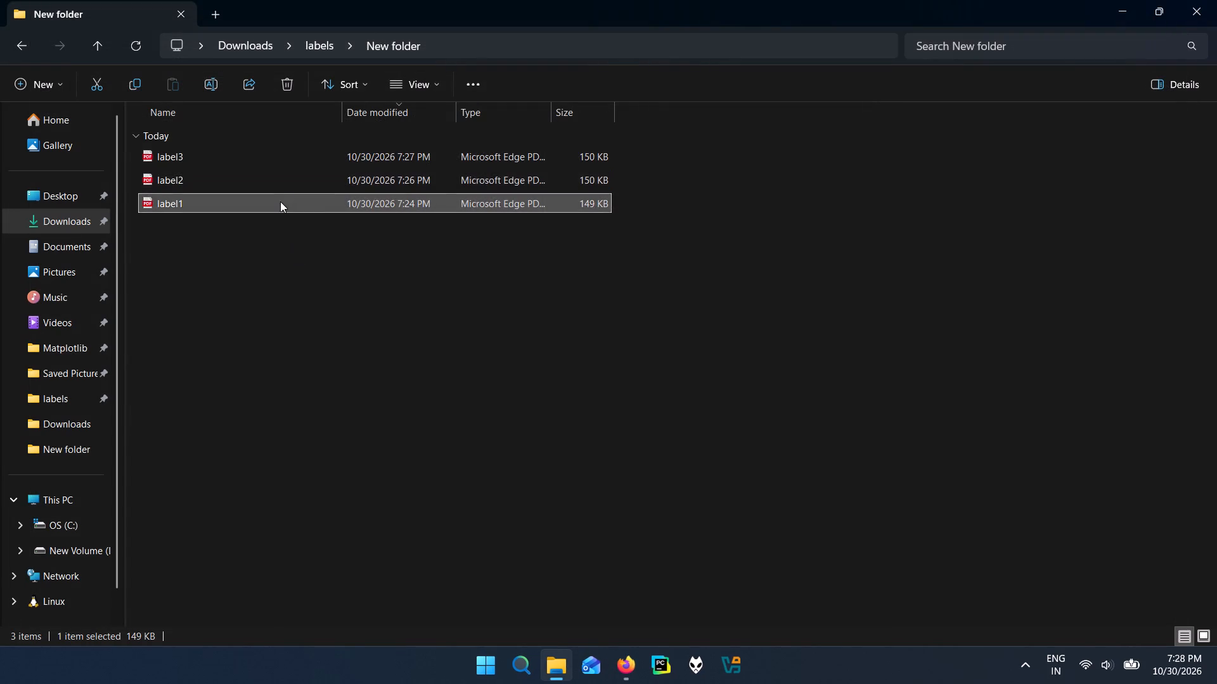
pyautogui.scroll(-5, 377, 417)
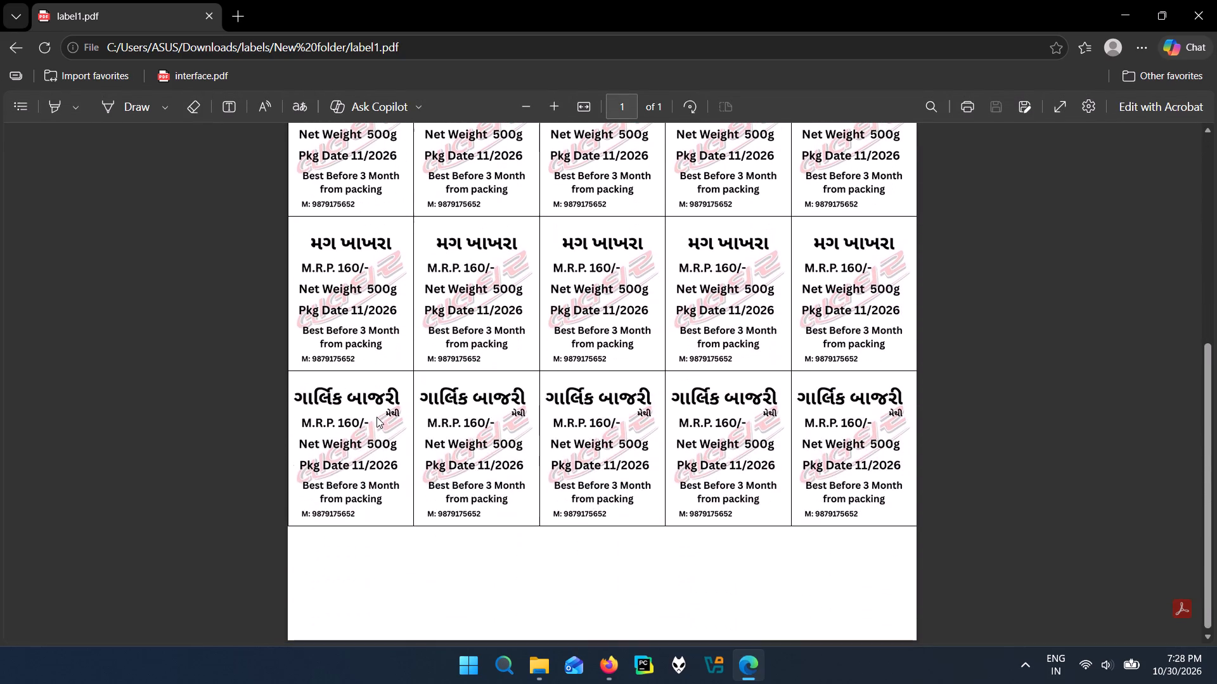
pyautogui.scroll(3, 460, 518)
pyautogui.click(1216, 0)
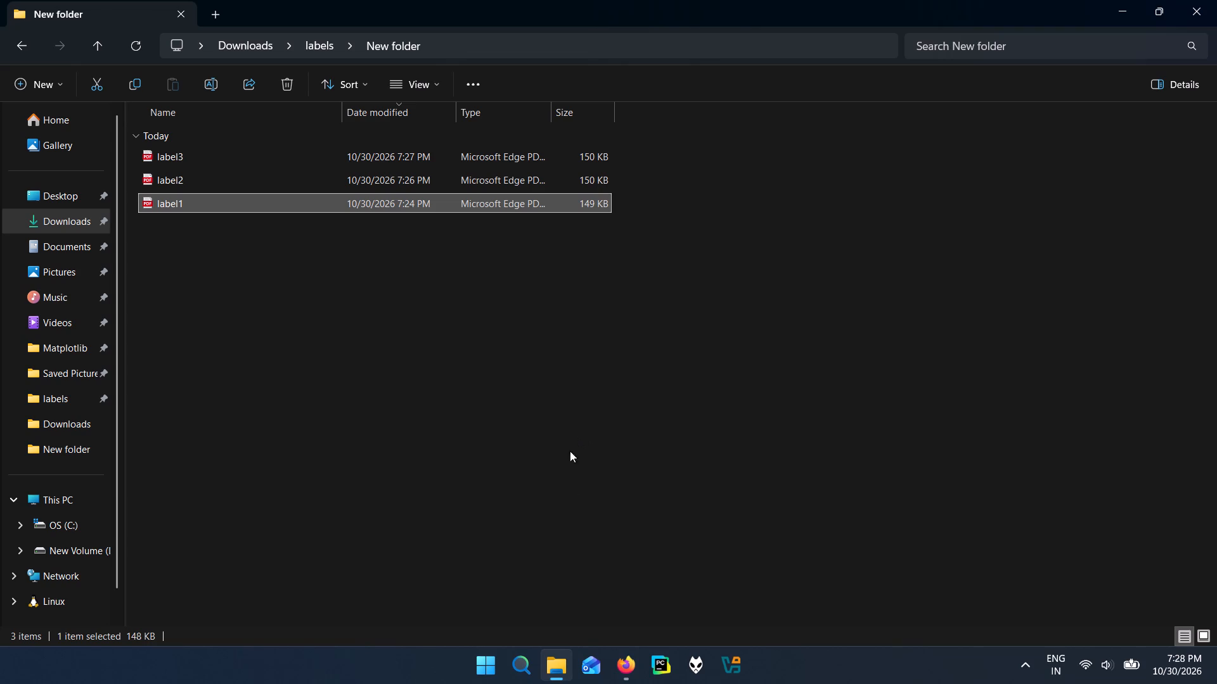
# Switch to the ખાખરા label design open in Canva in Firefox.
pyautogui.click(642, 659)
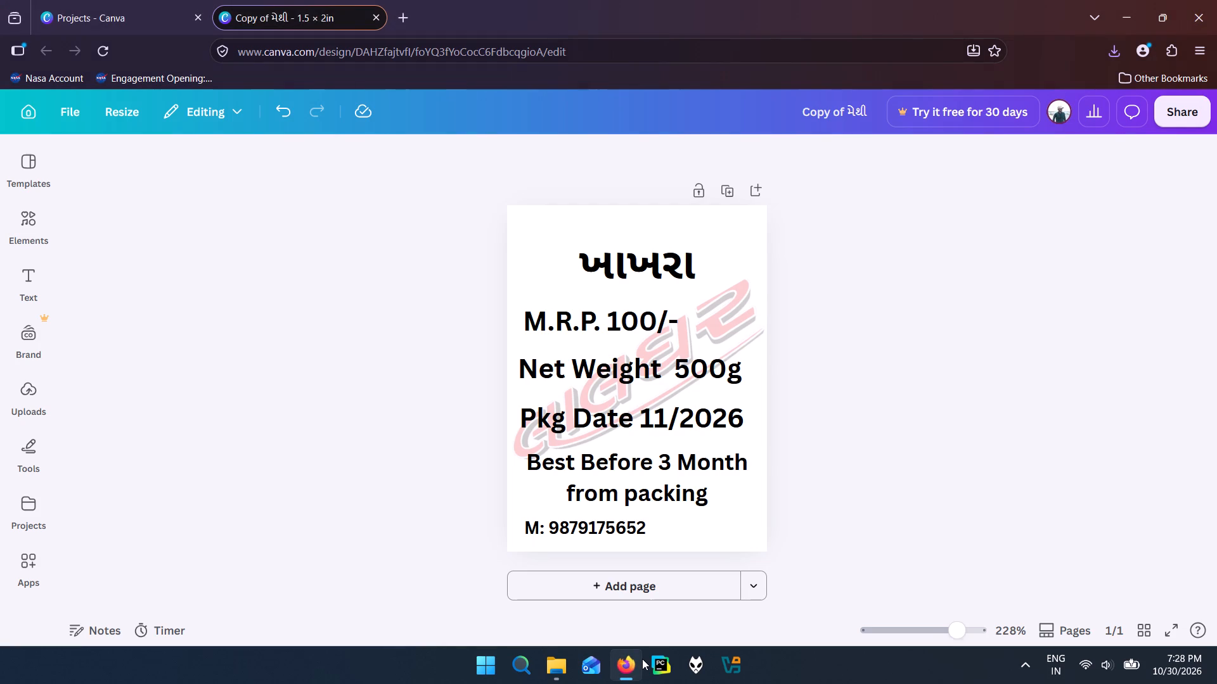
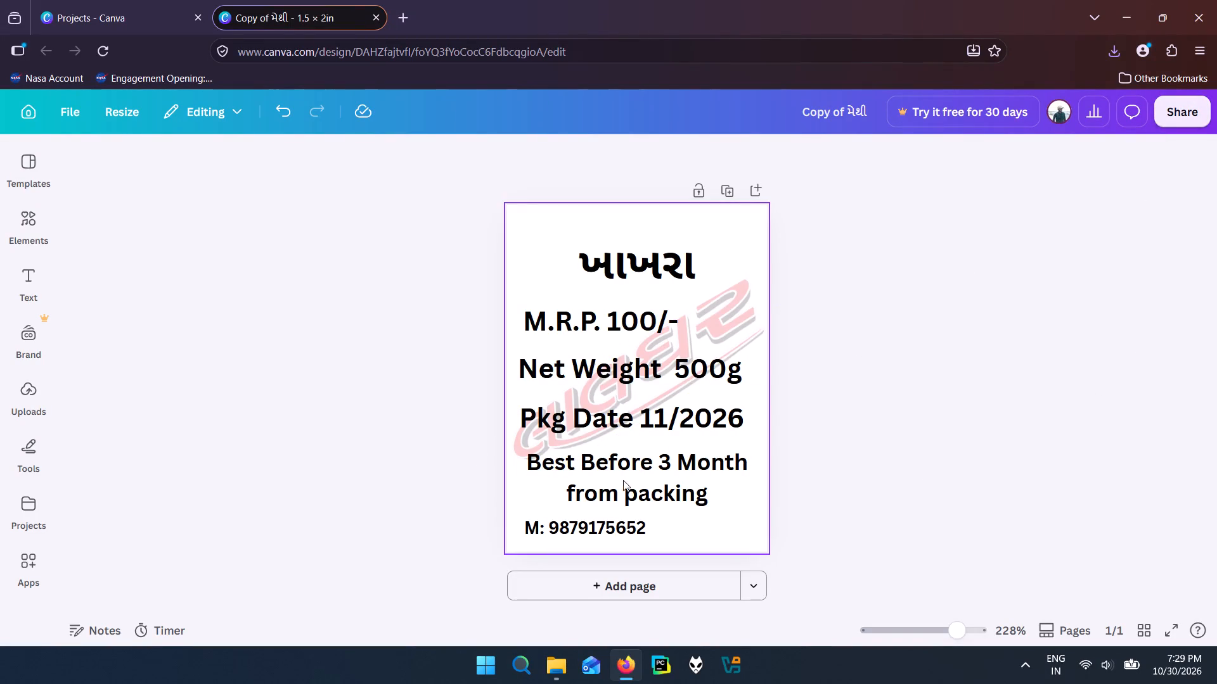
# Download the ખાખરા label design as a PNG named khakhara into Downloads > labels.
pyautogui.click(1193, 119)
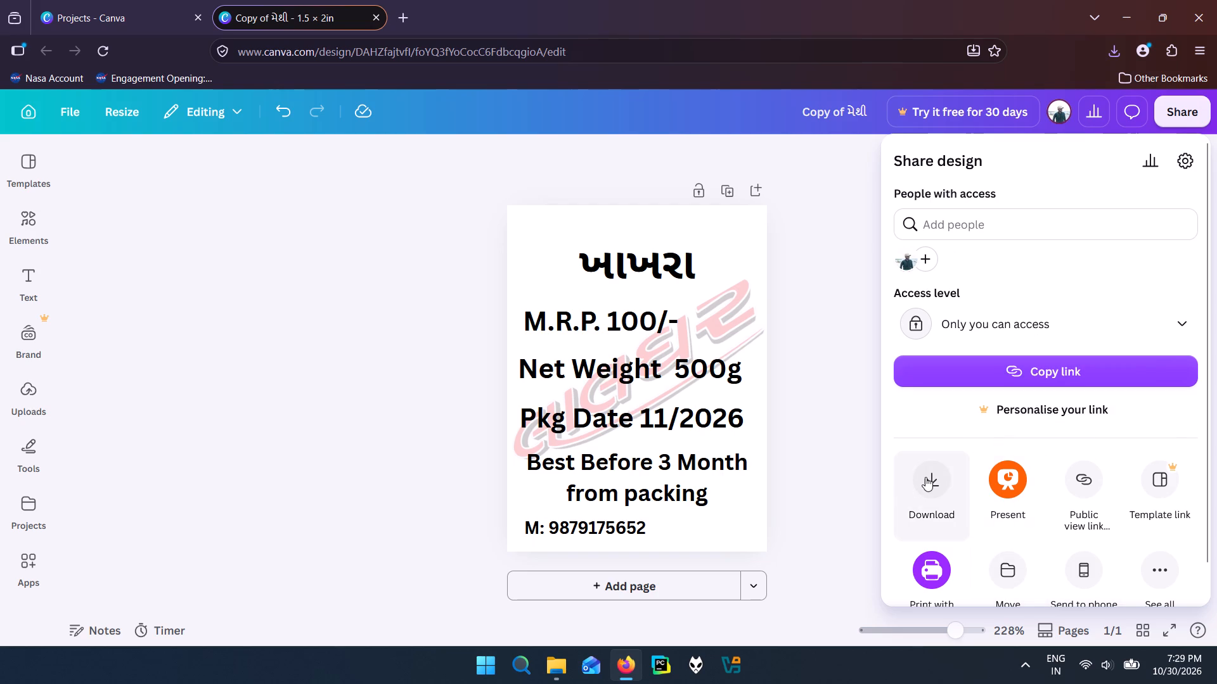
pyautogui.click(925, 477)
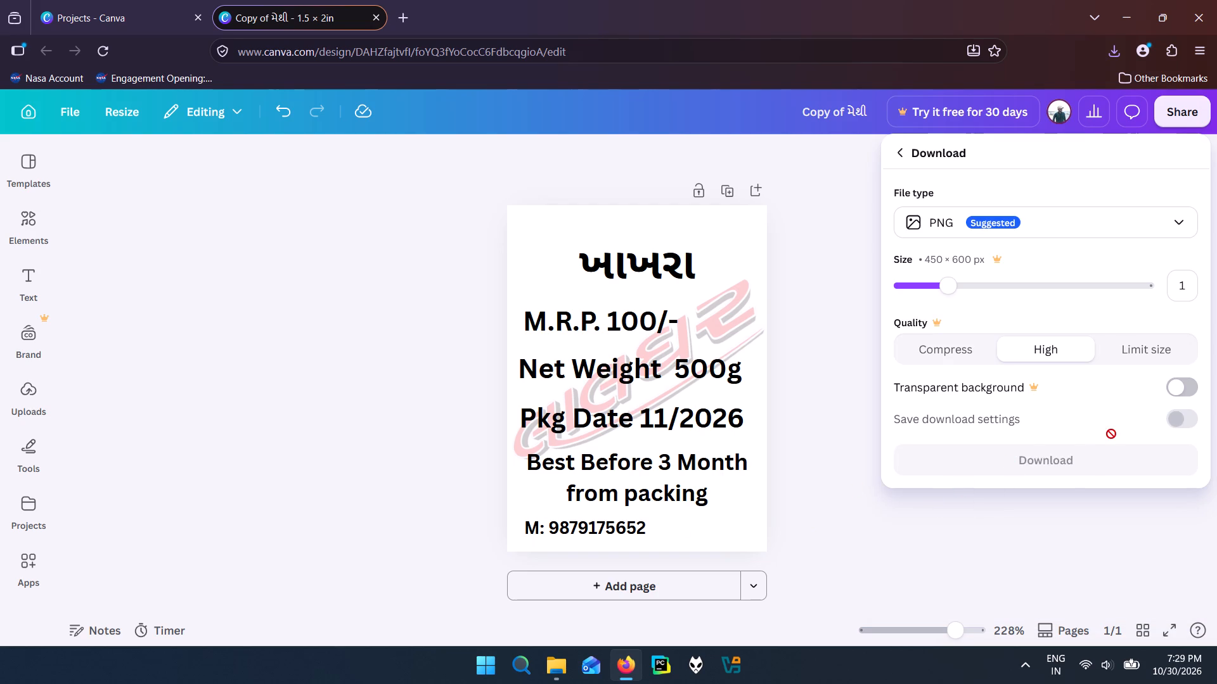
pyautogui.click(1040, 456)
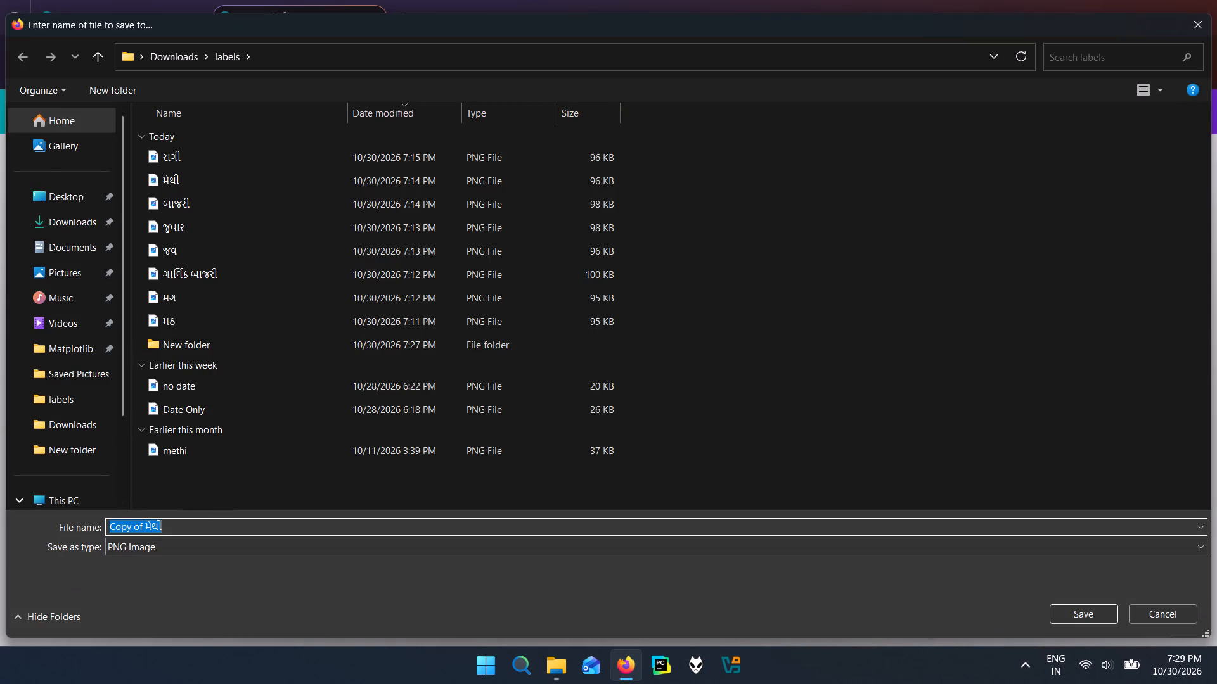
pyautogui.moveTo(166, 522); pyautogui.dragTo(56, 523)
pyautogui.press('BackSpace')
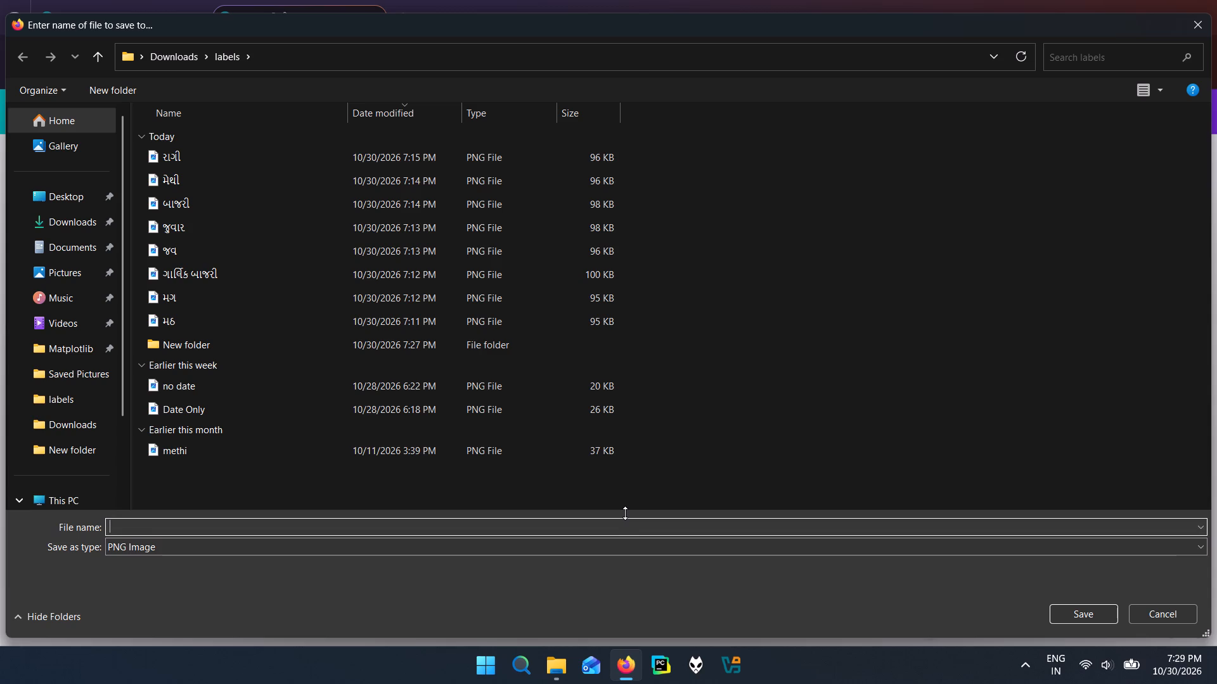
pyautogui.write('kha')
pyautogui.write('khara')
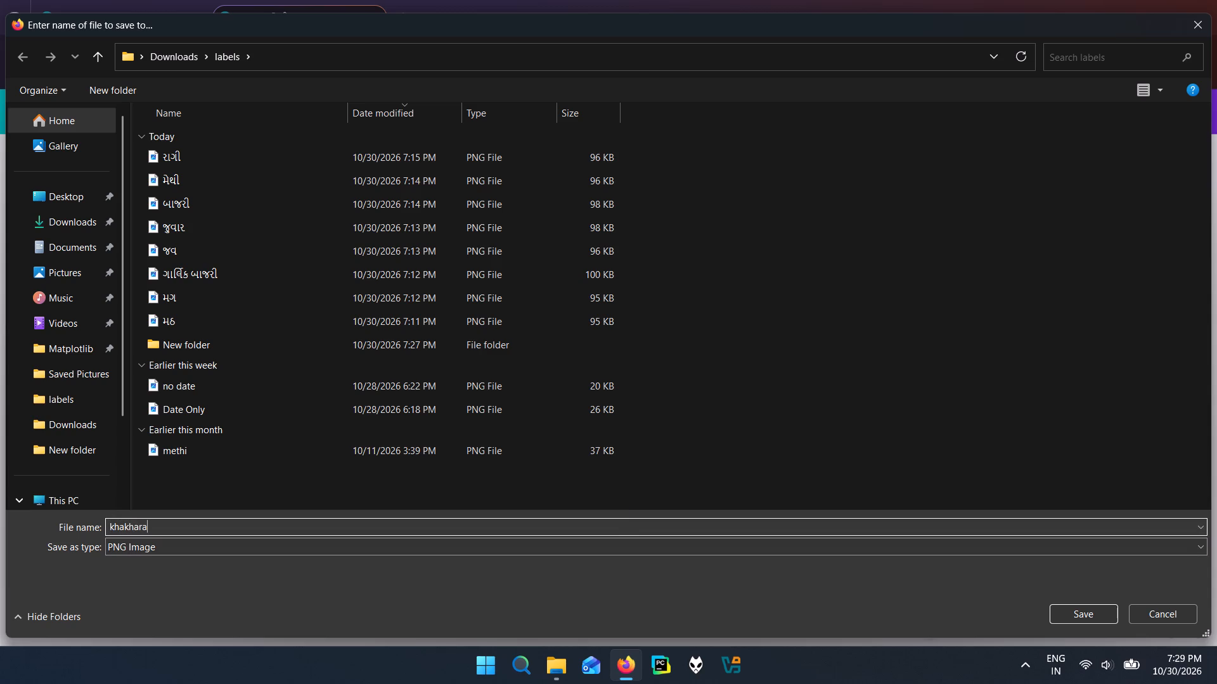
pyautogui.click(1093, 614)
# Make a copy of the "Copy of મેથી" design from the Canva projects page and open the new copy for editing.
pyautogui.click(105, 9)
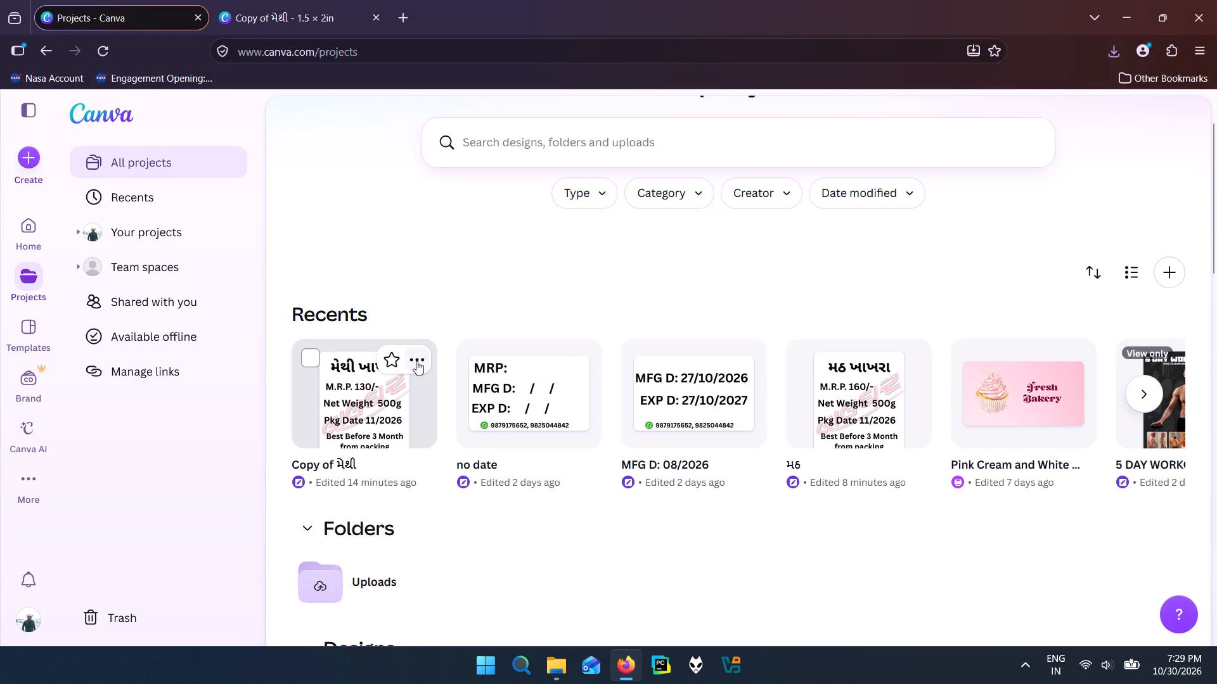
pyautogui.click(410, 363)
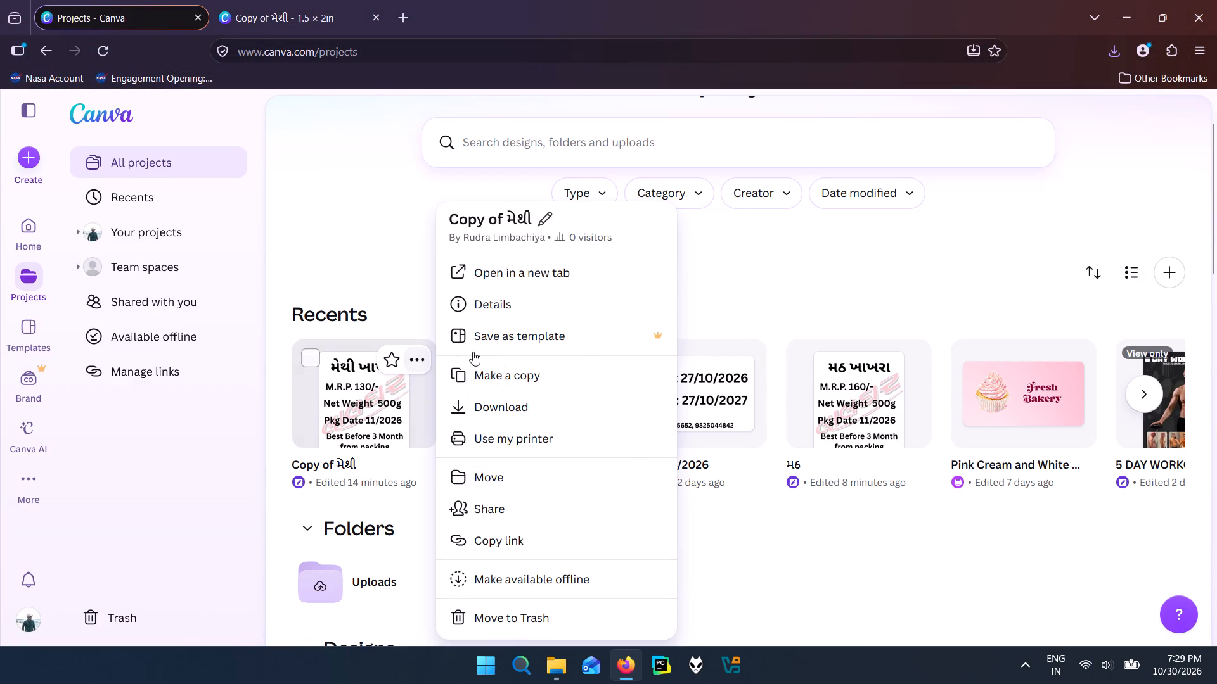
pyautogui.click(495, 377)
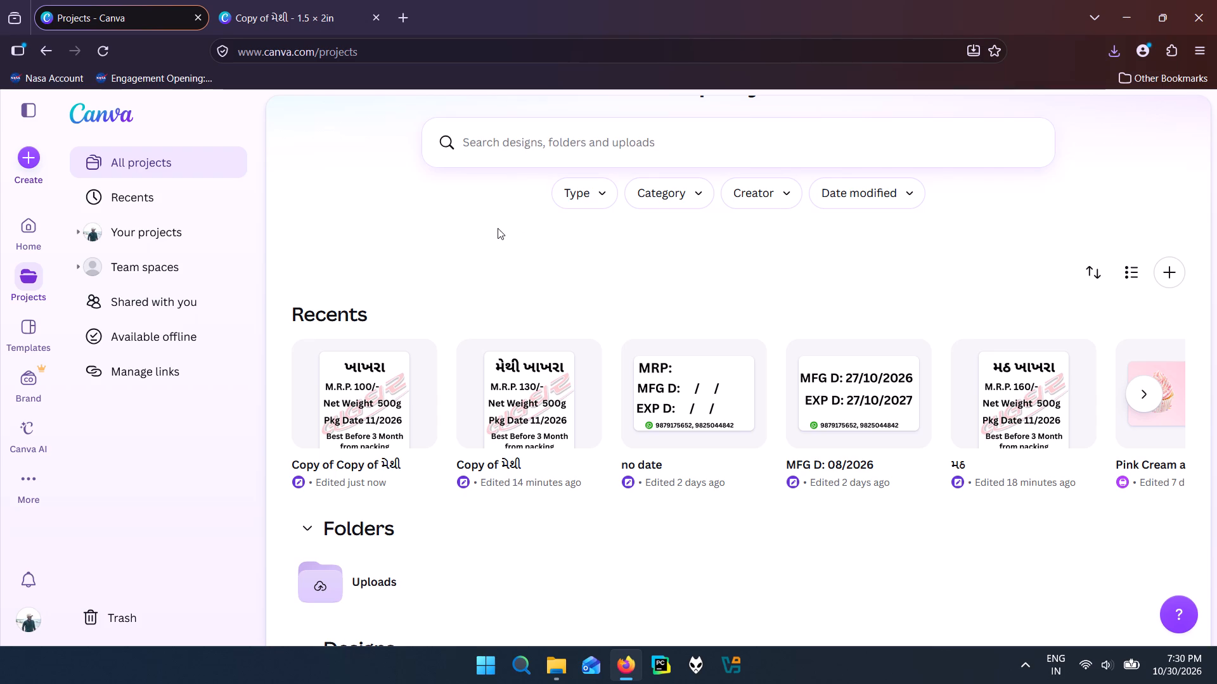
pyautogui.click(342, 400)
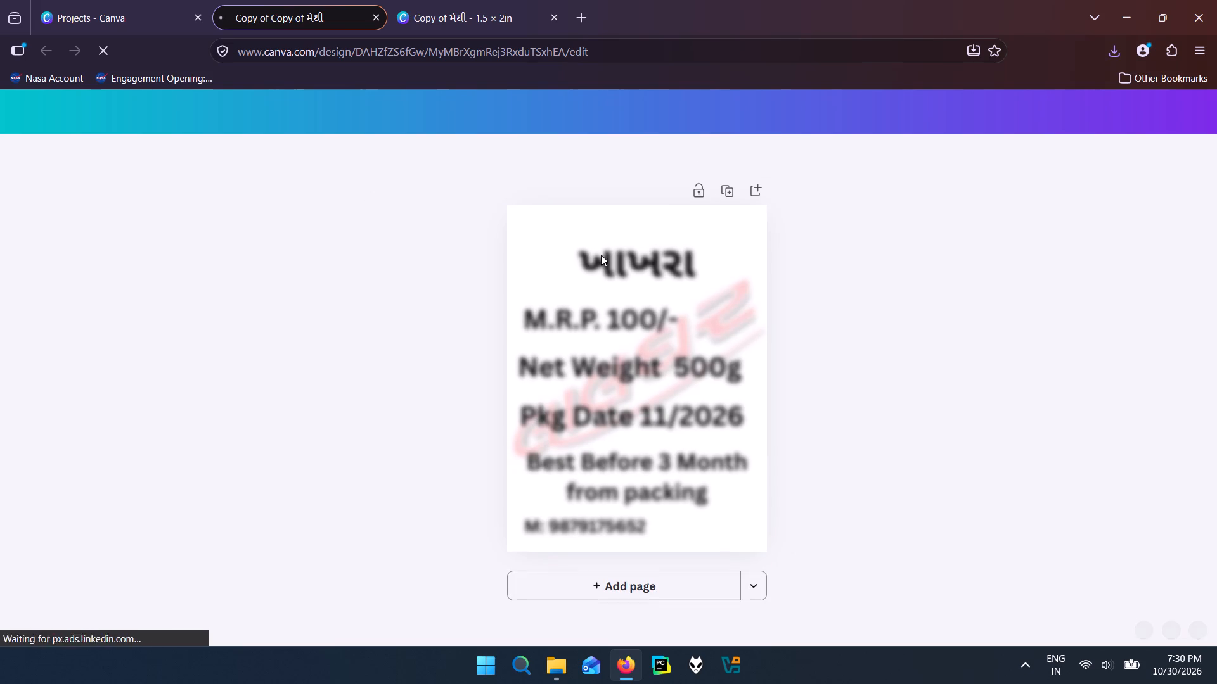
pyautogui.click(617, 250)
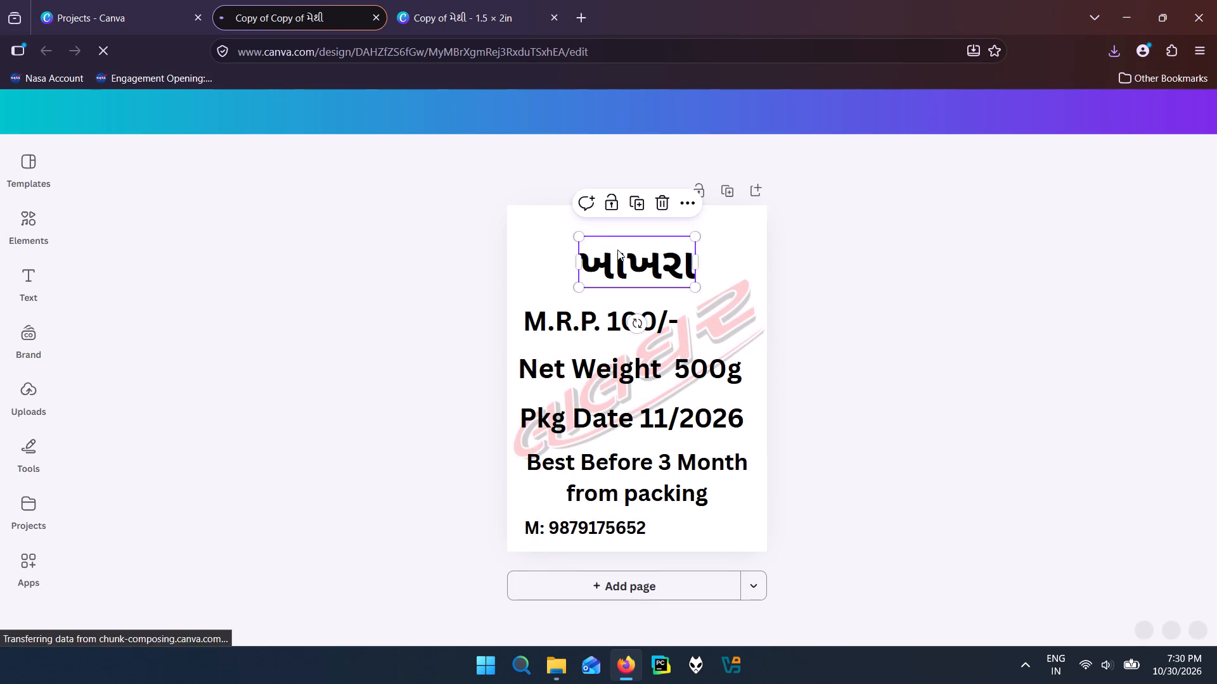
pyautogui.click(1010, 276)
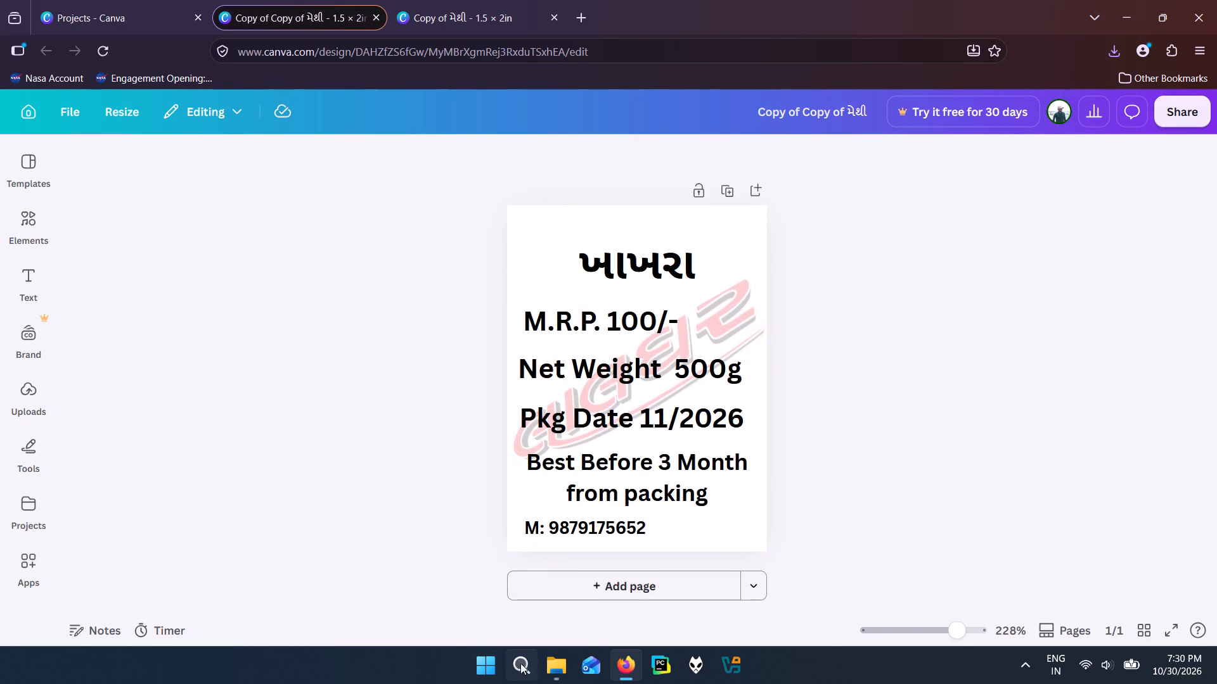
# Switch to the File Explorer window showing Downloads > labels > New folder.
pyautogui.click(549, 671)
pyautogui.click(548, 670)
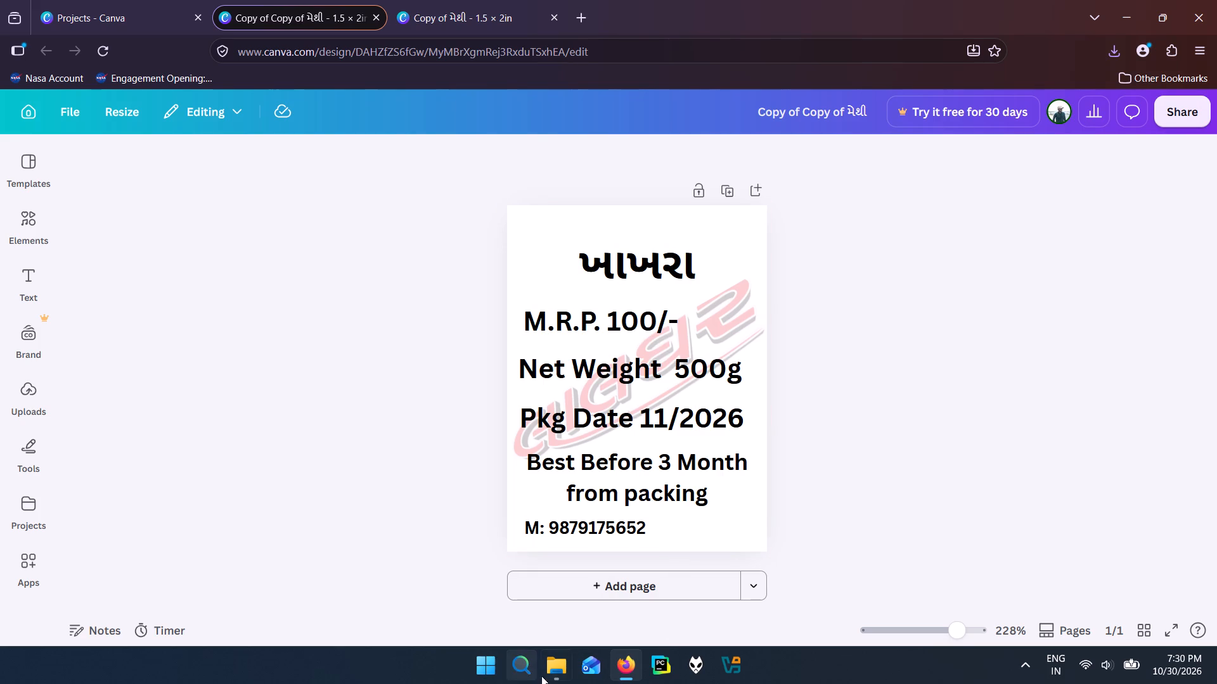
pyautogui.click(556, 666)
pyautogui.click(555, 664)
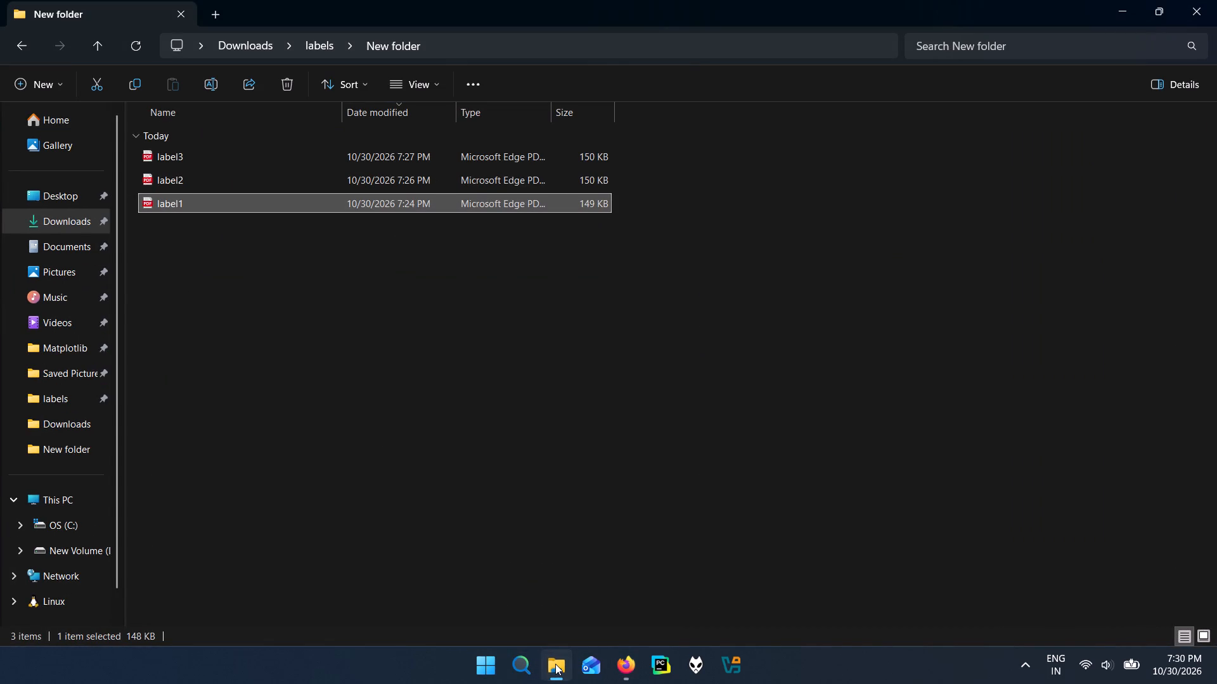
# Return from File Explorer to the "Copy of Copy of મેથી" label design open in Canva in Firefox.
pyautogui.click(555, 664)
pyautogui.click(554, 663)
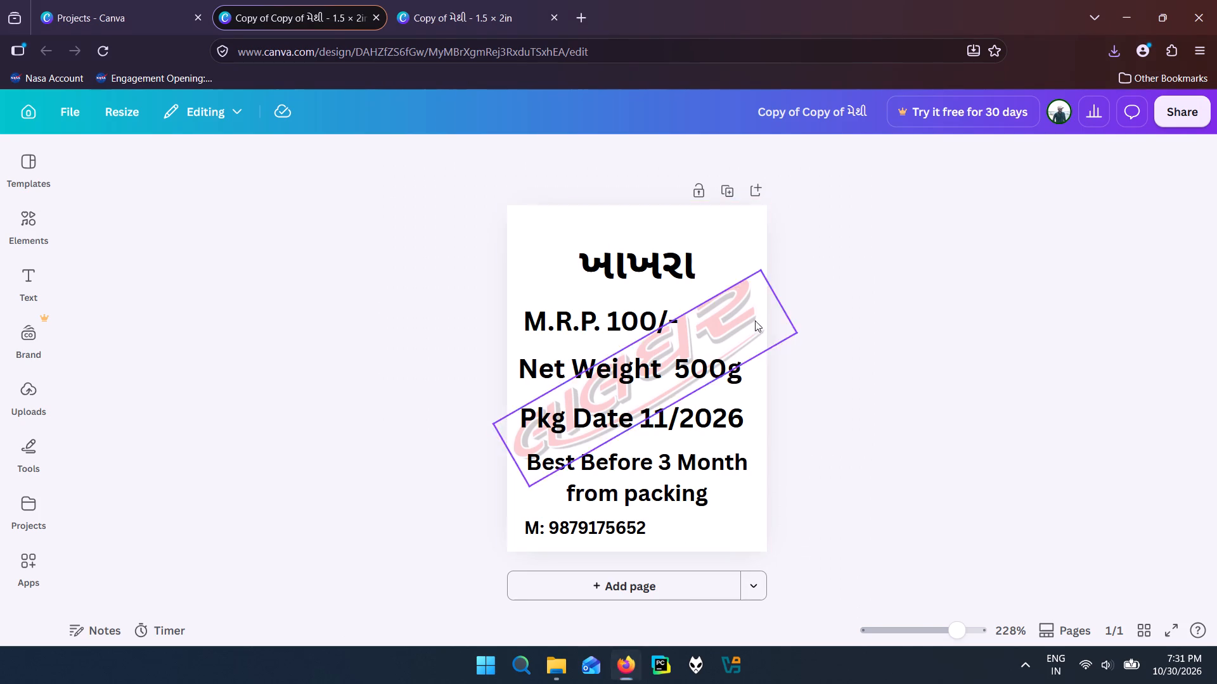
# Search the computer for the WhatsApp app and open it.
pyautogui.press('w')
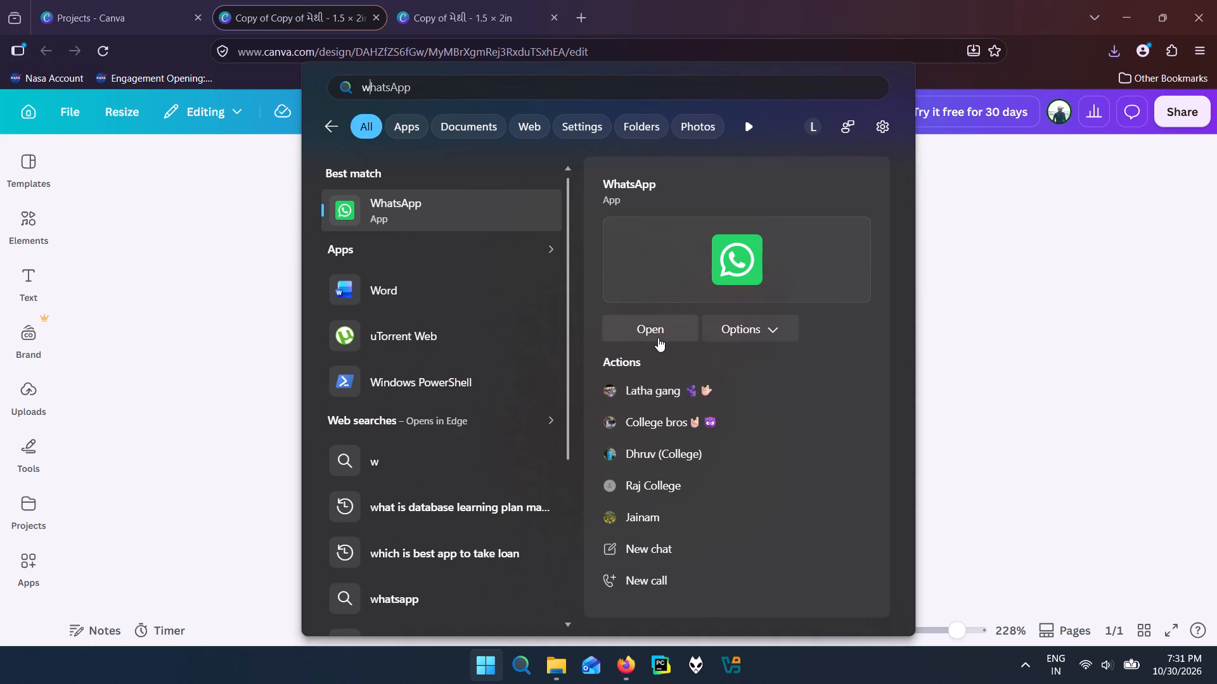
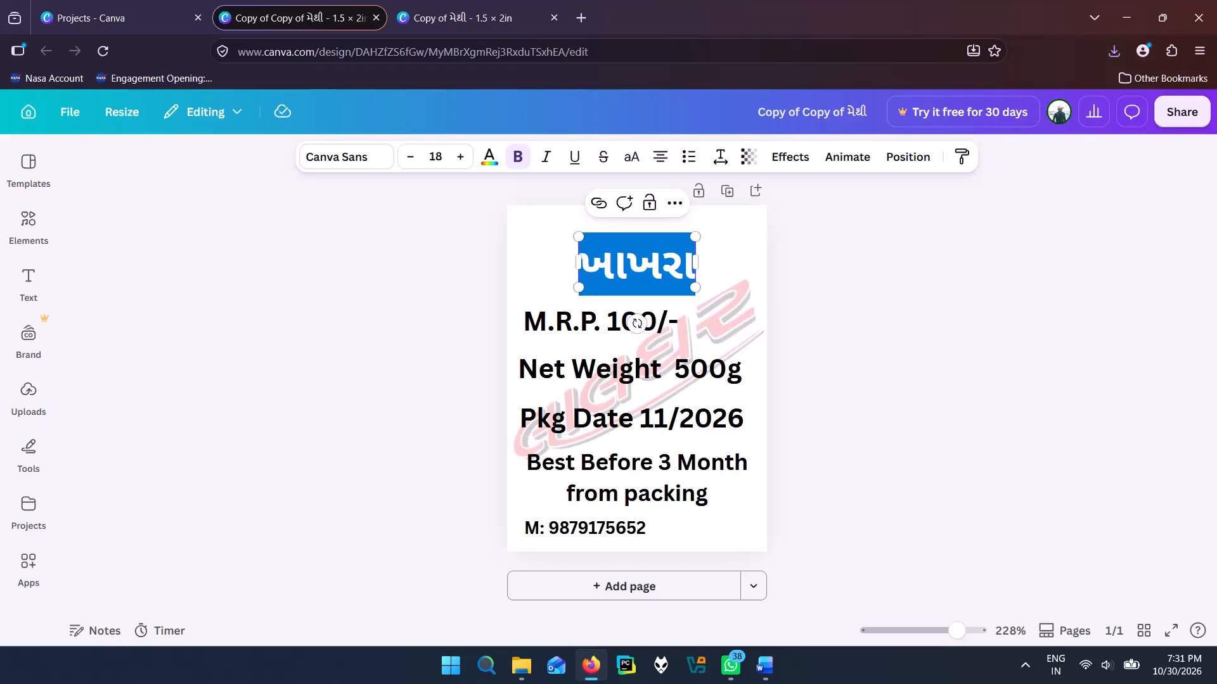
# Insert the copied word જીરા before ખાખરા in the label's title, making it જીરા ખાખરા.
pyautogui.click(588, 257)
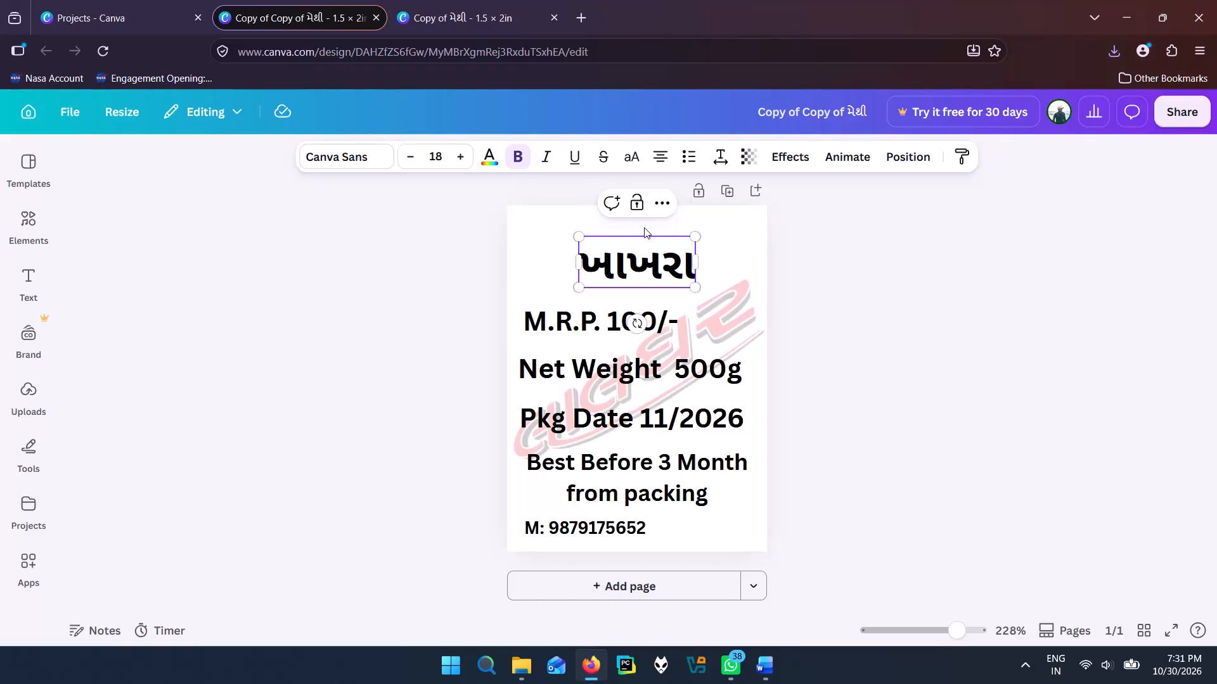
pyautogui.hotkey('ctrl', 'v')
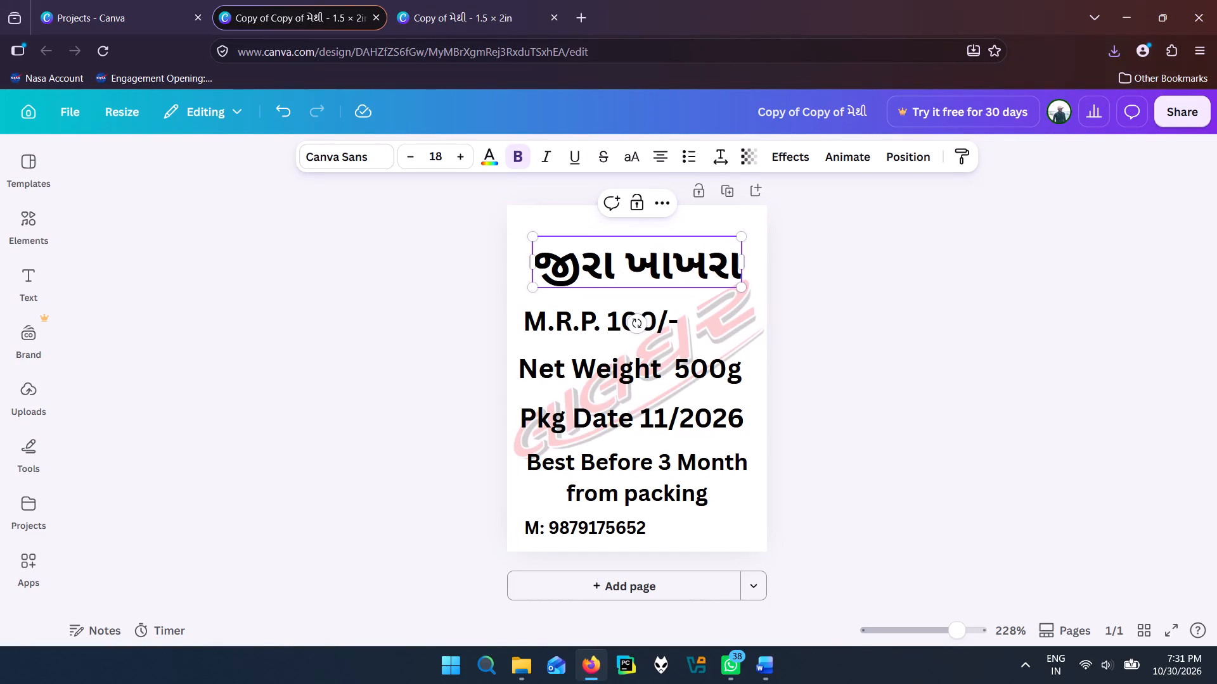
# Set the M.R.P. on the જીરા ખાખરા label to 130/-.
pyautogui.doubleClick(659, 316)
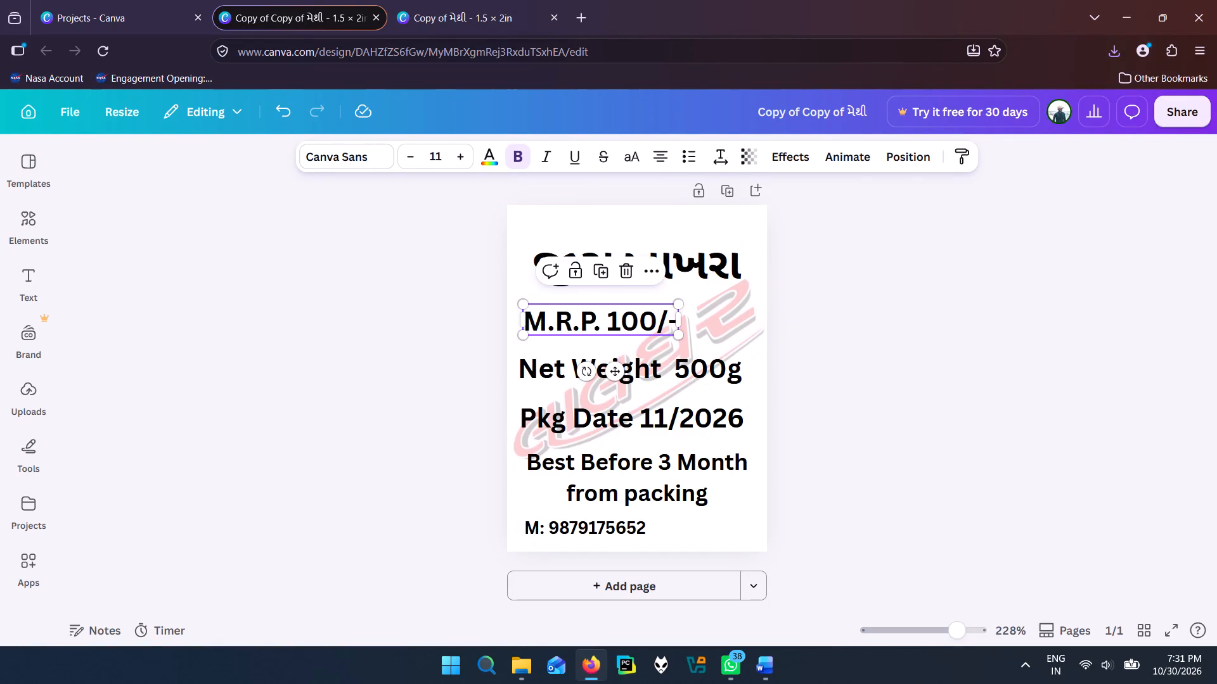
pyautogui.click(647, 315)
pyautogui.press('BackSpace')
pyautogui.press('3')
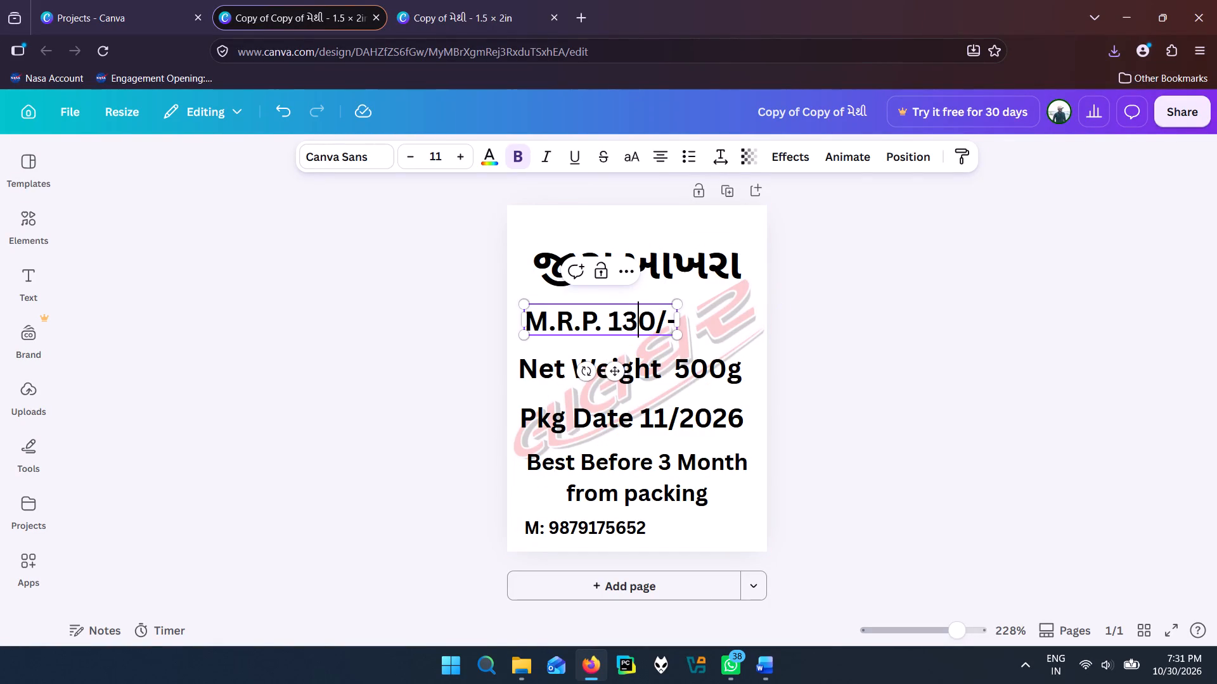
pyautogui.click(950, 343)
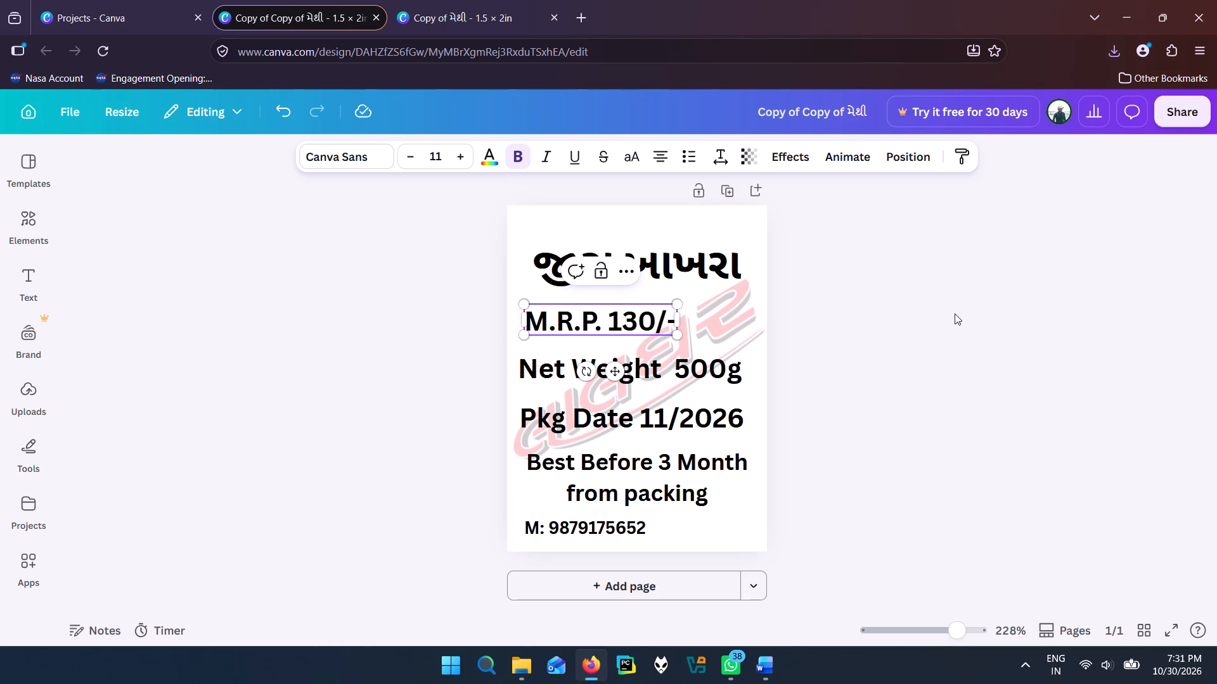
# Download the જીરા ખાખરા label design as a PNG into Downloads > labels.
pyautogui.click(1173, 103)
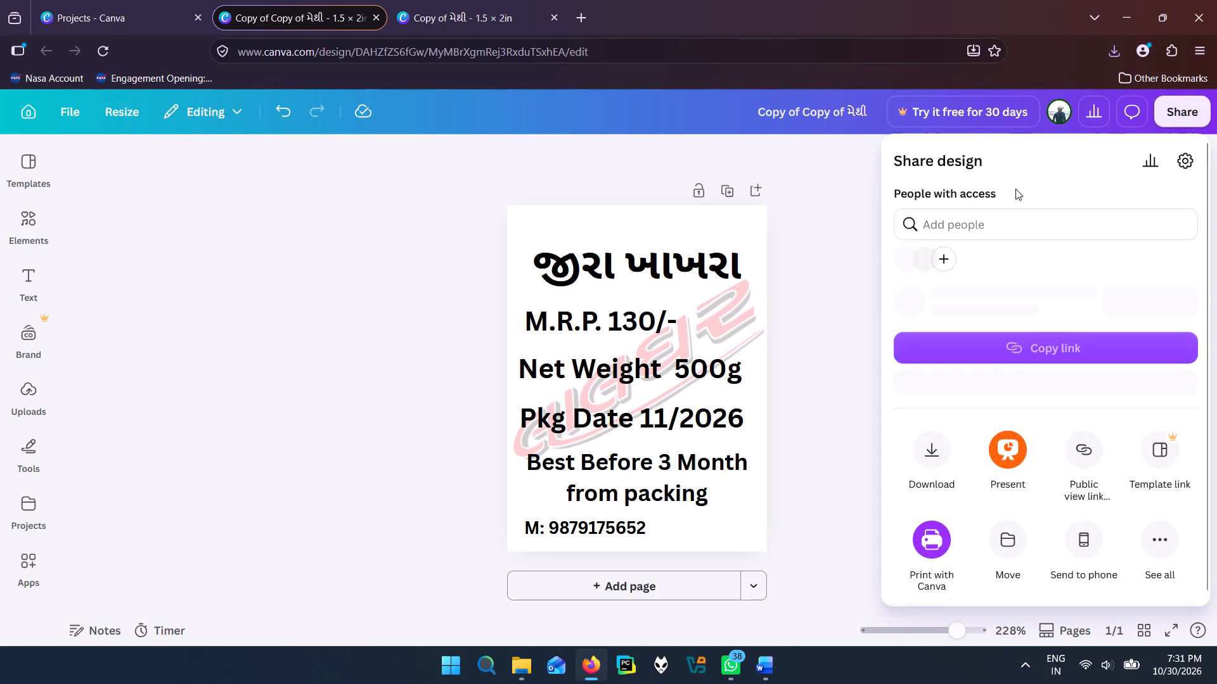
pyautogui.click(930, 476)
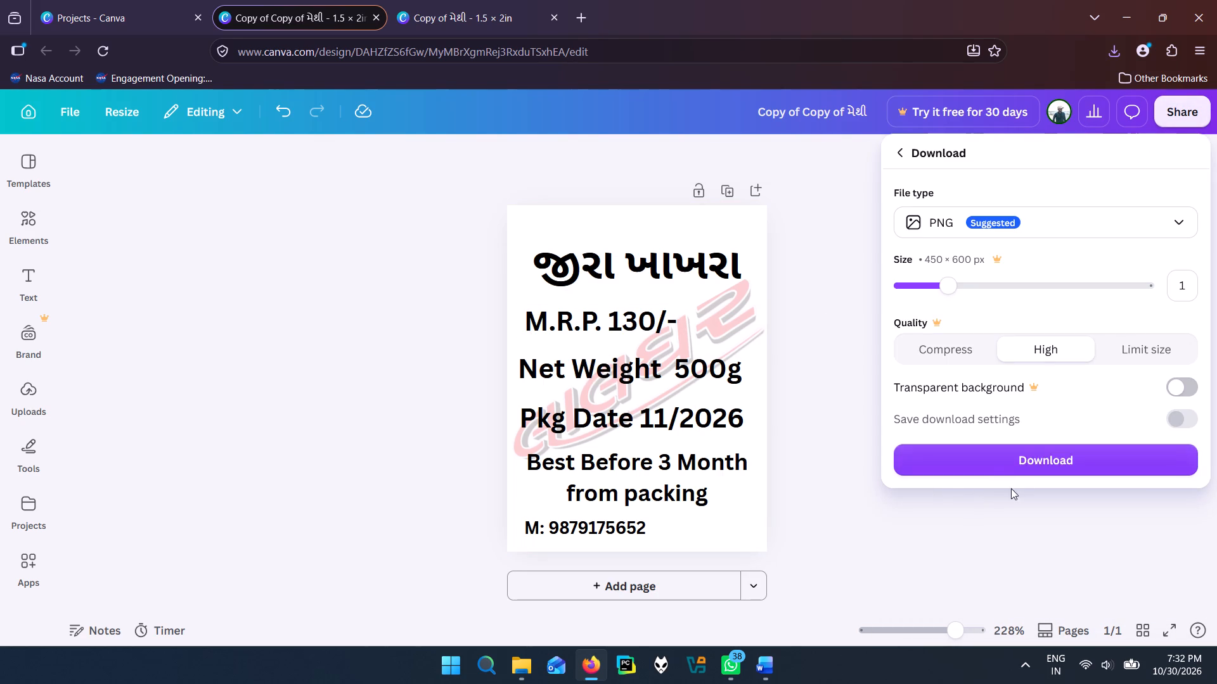
pyautogui.click(1005, 456)
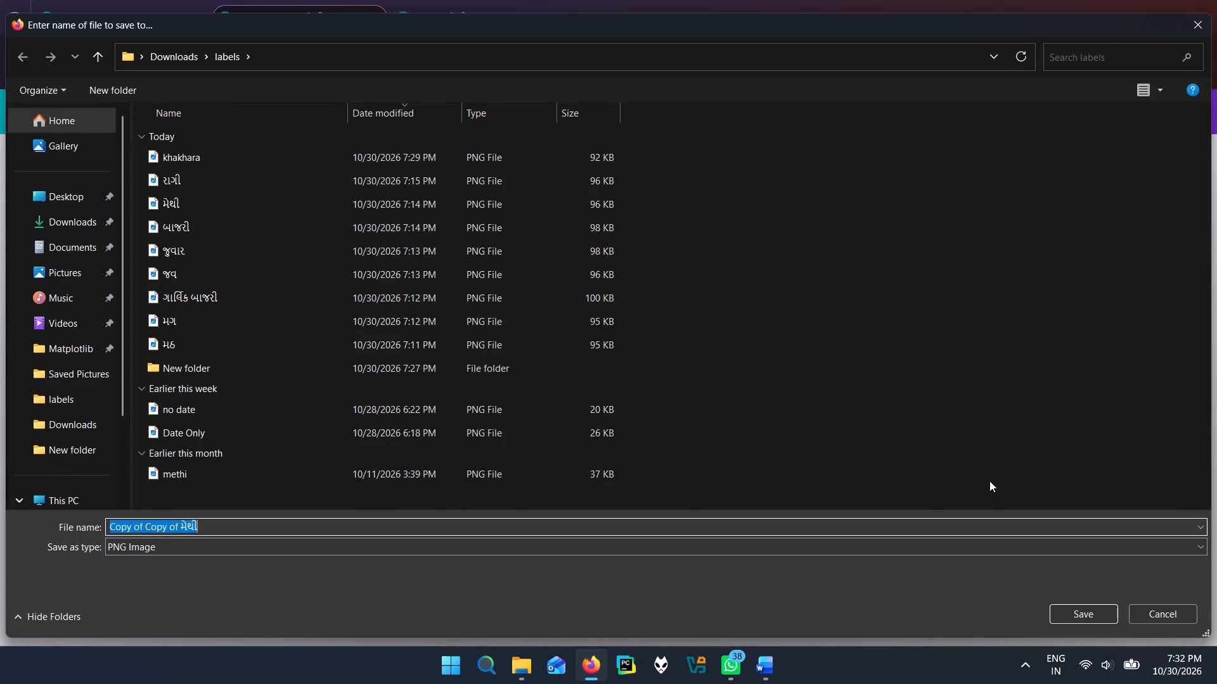
# Save the cumin khakhra label PNG as જીરા in Downloads > labels and close both open label design tabs.
pyautogui.click(785, 528)
pyautogui.hotkey('ctrl', 'a')
pyautogui.hotkey('ctrl', 'v')
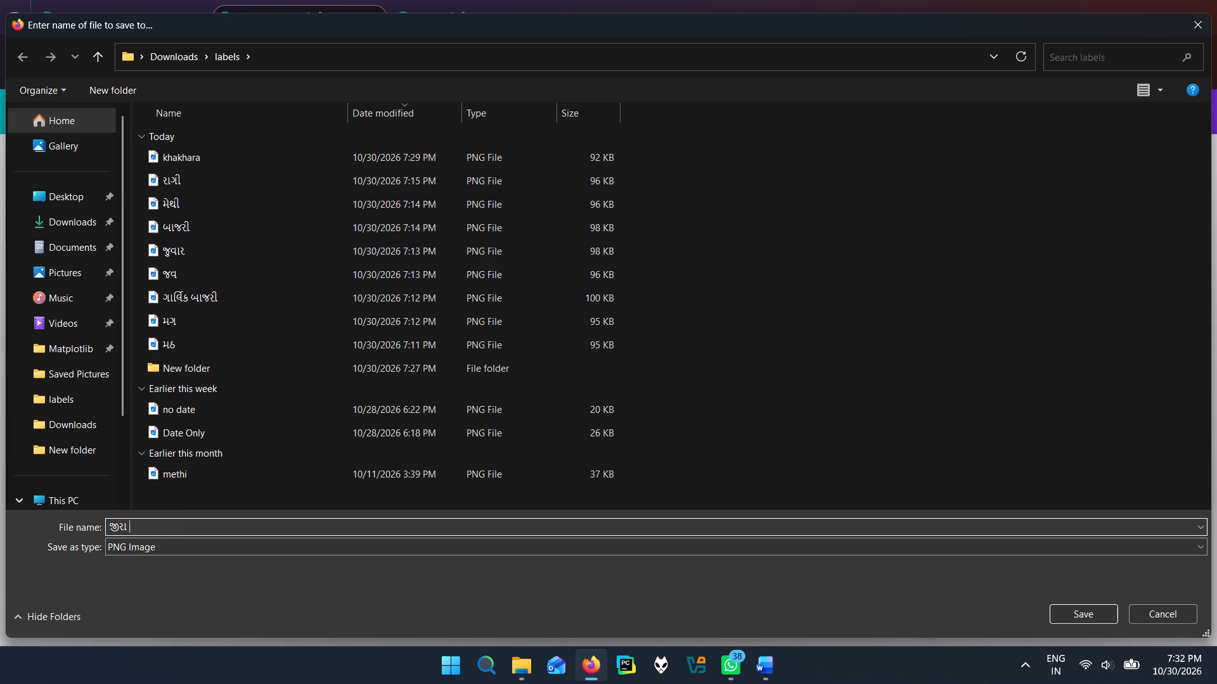
pyautogui.click(1093, 614)
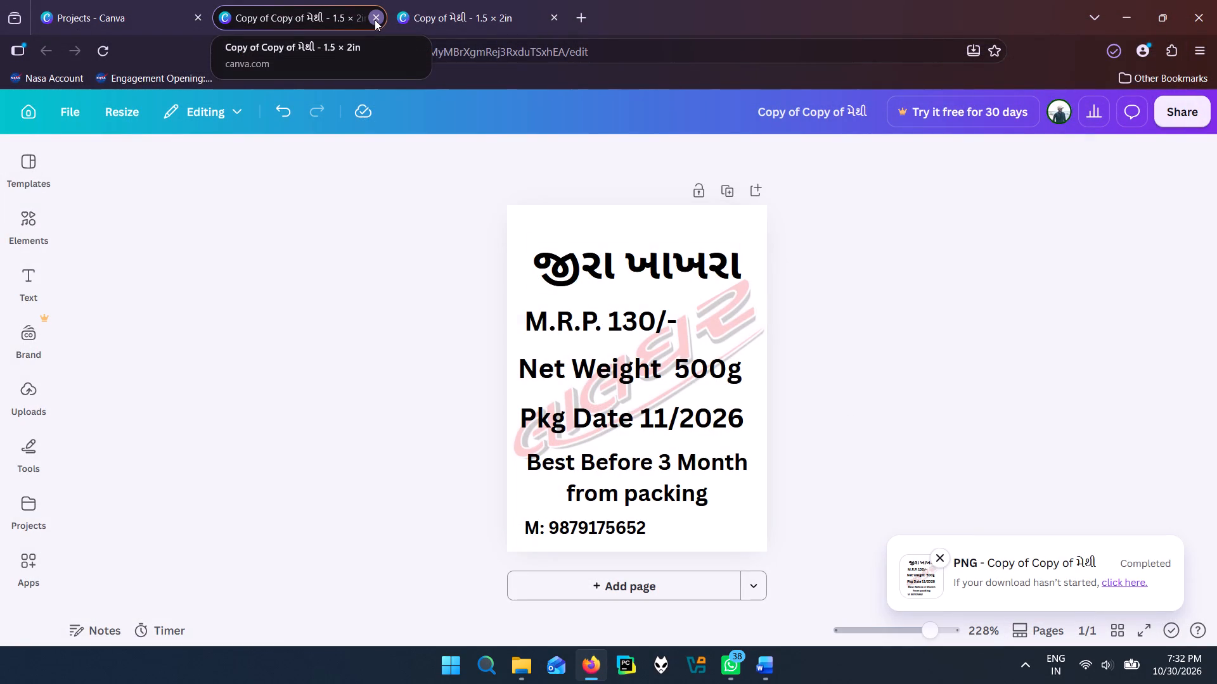
pyautogui.click(375, 20)
pyautogui.click(375, 20)
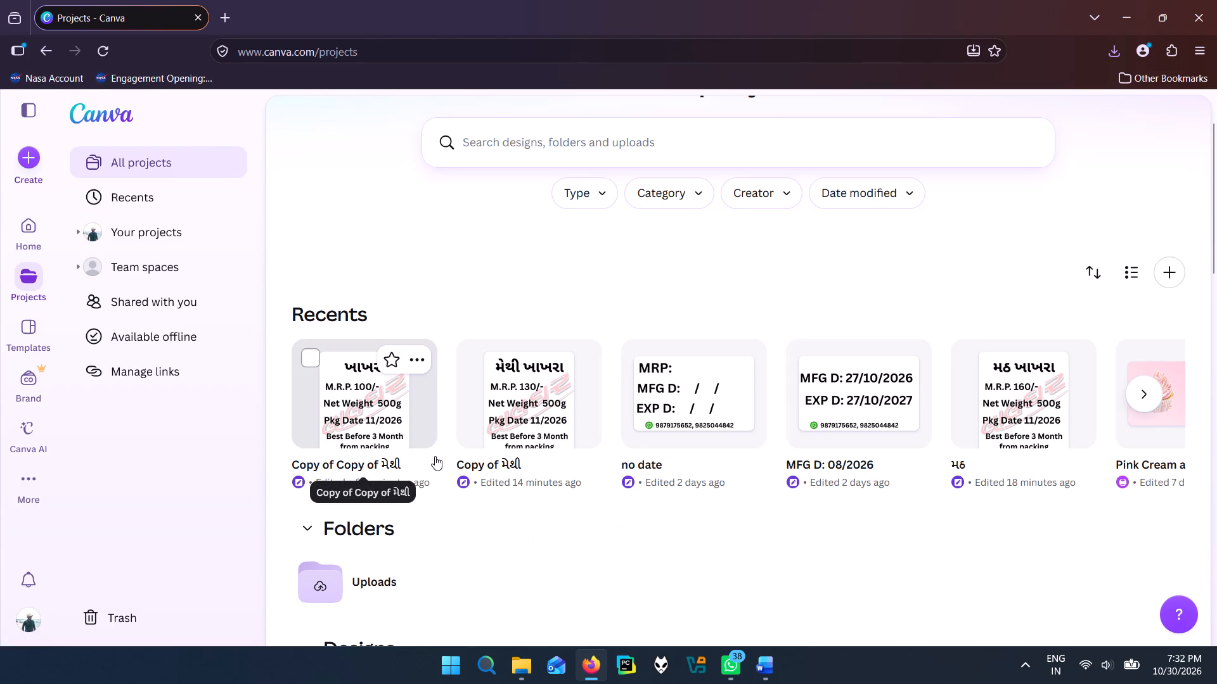
# Refresh the projects page and rename the "Copy of Copy of મેથી" design as જીરા.
pyautogui.click(96, 39)
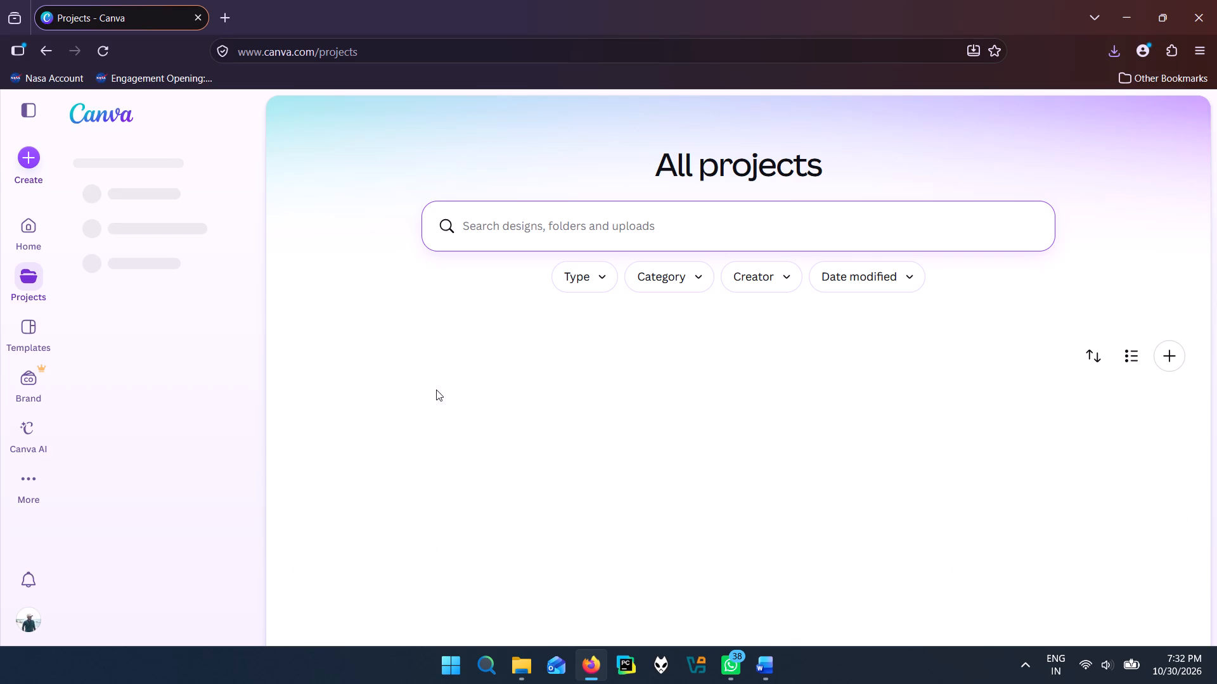
pyautogui.scroll(-1, 432, 376)
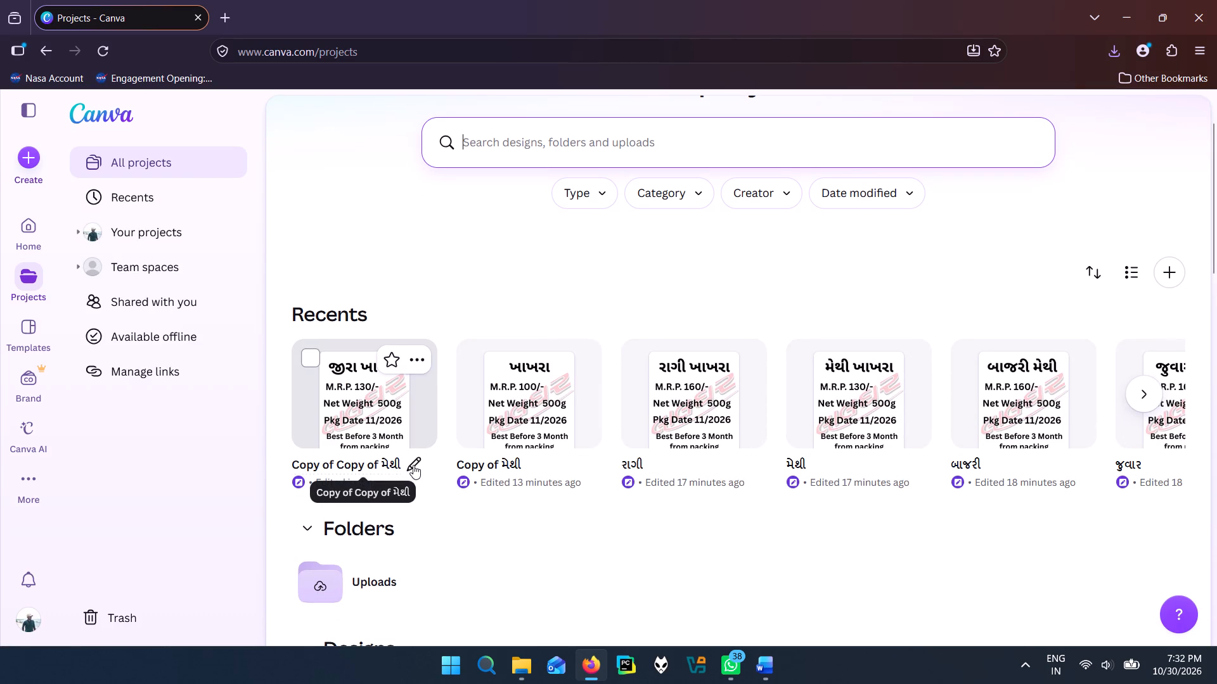
pyautogui.click(413, 465)
pyautogui.hotkey('ctrl', 'v')
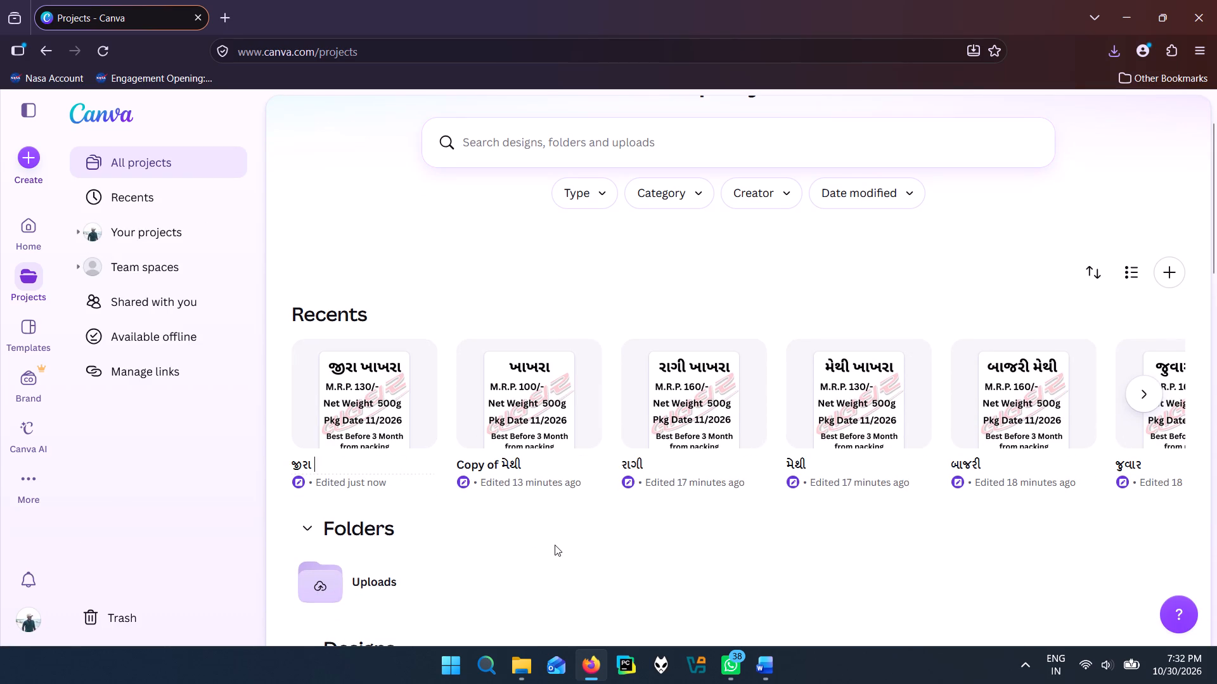
pyautogui.press('Return')
# Make a copy of the જીરા design from the Recents projects.
pyautogui.click(418, 360)
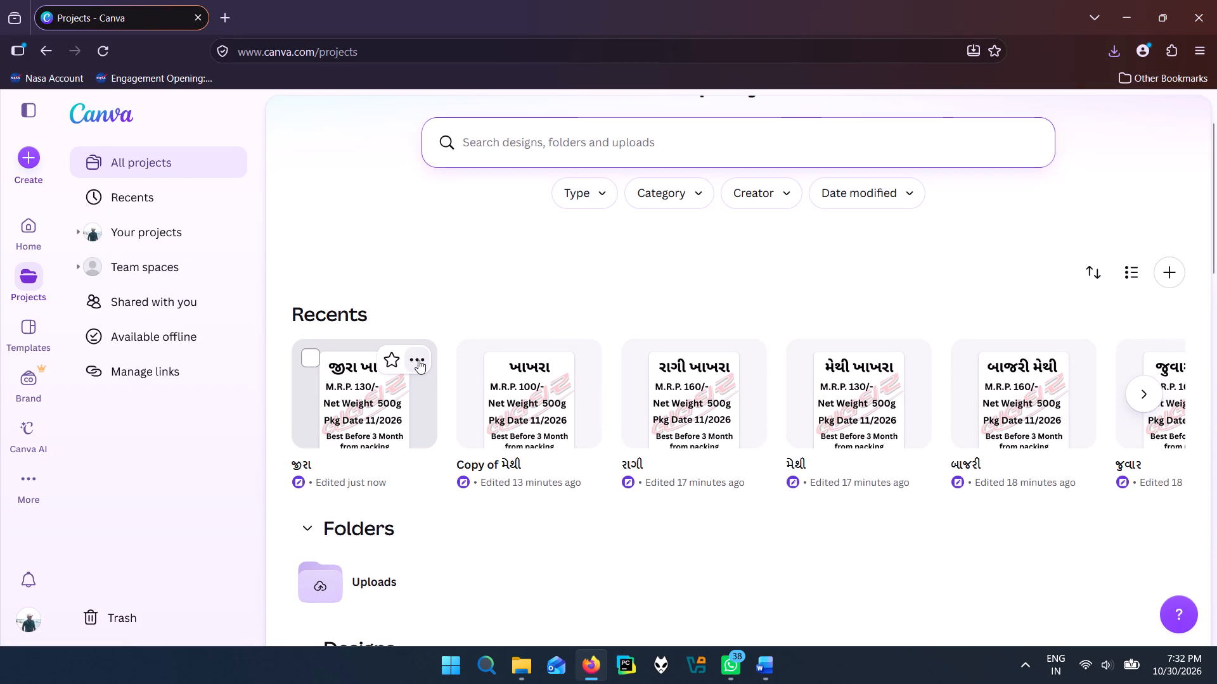
pyautogui.click(484, 367)
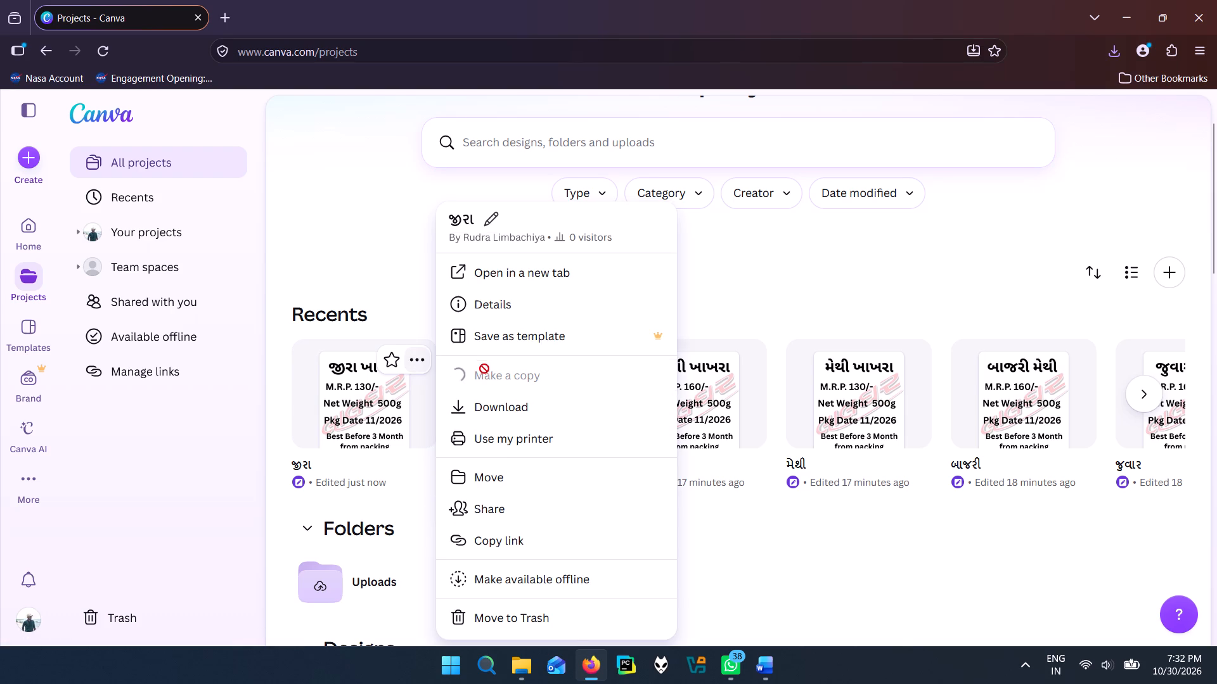
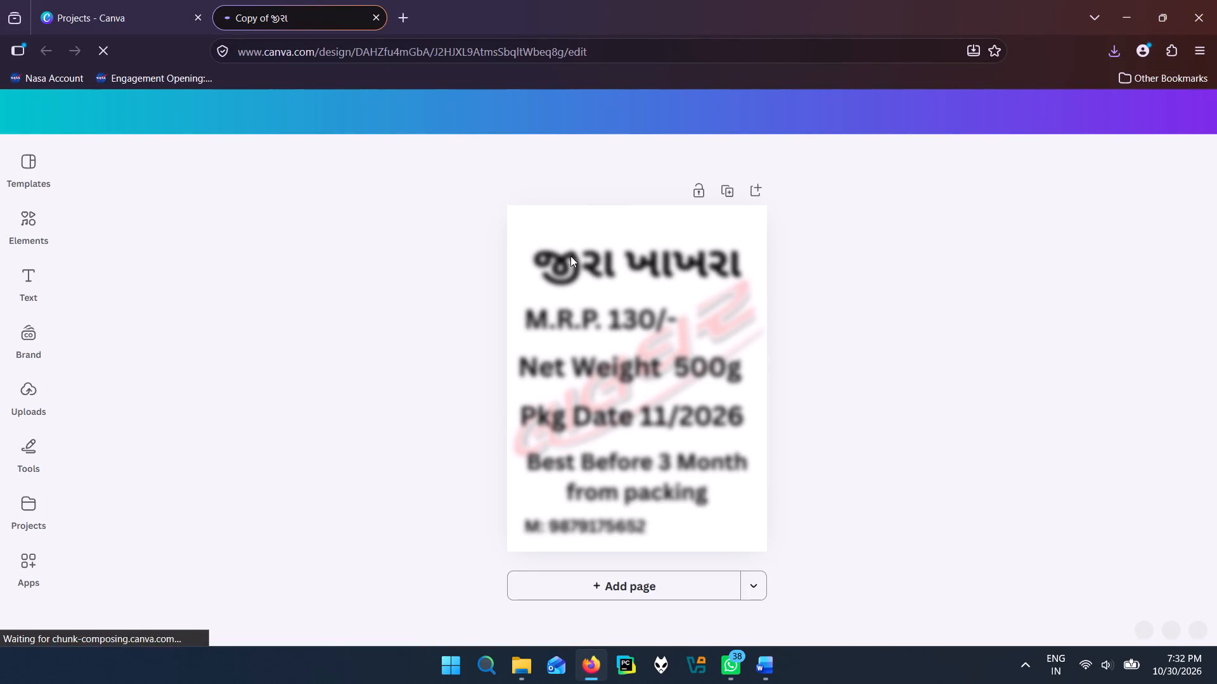
# Replace જીરા with મસાલા in the copied label's heading so that it reads મસાલા ખાખરા.
pyautogui.doubleClick(579, 262)
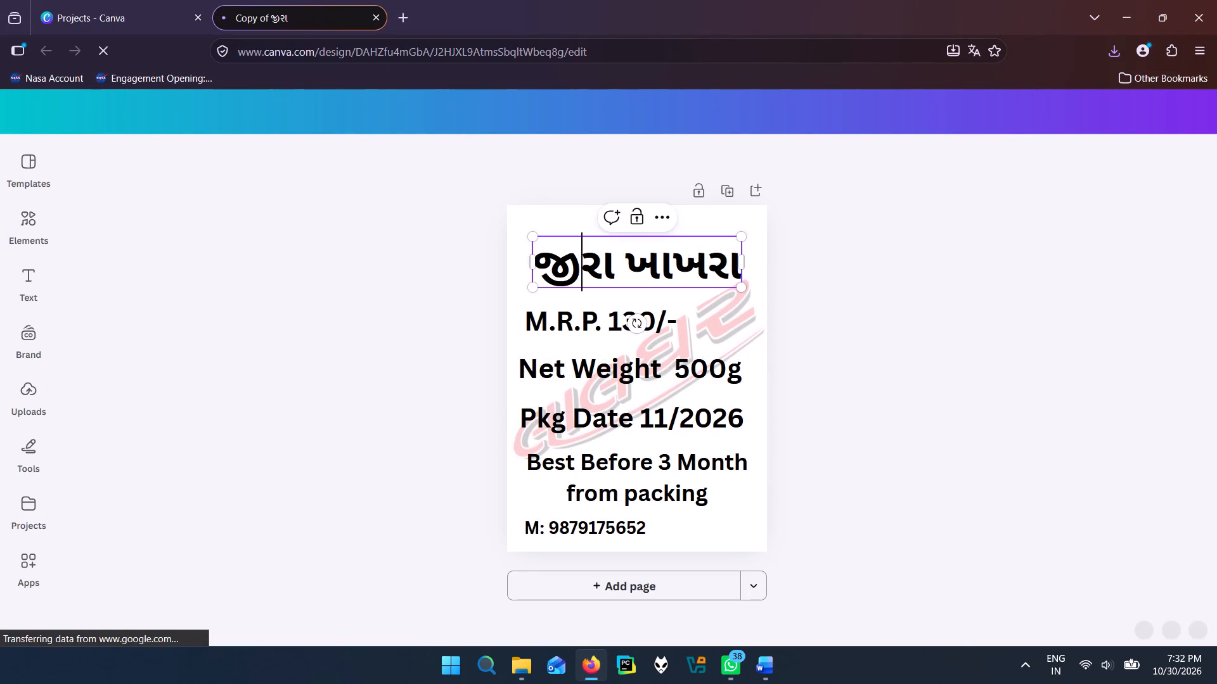
pyautogui.doubleClick(570, 261)
pyautogui.hotkey('ctrl', 'v')
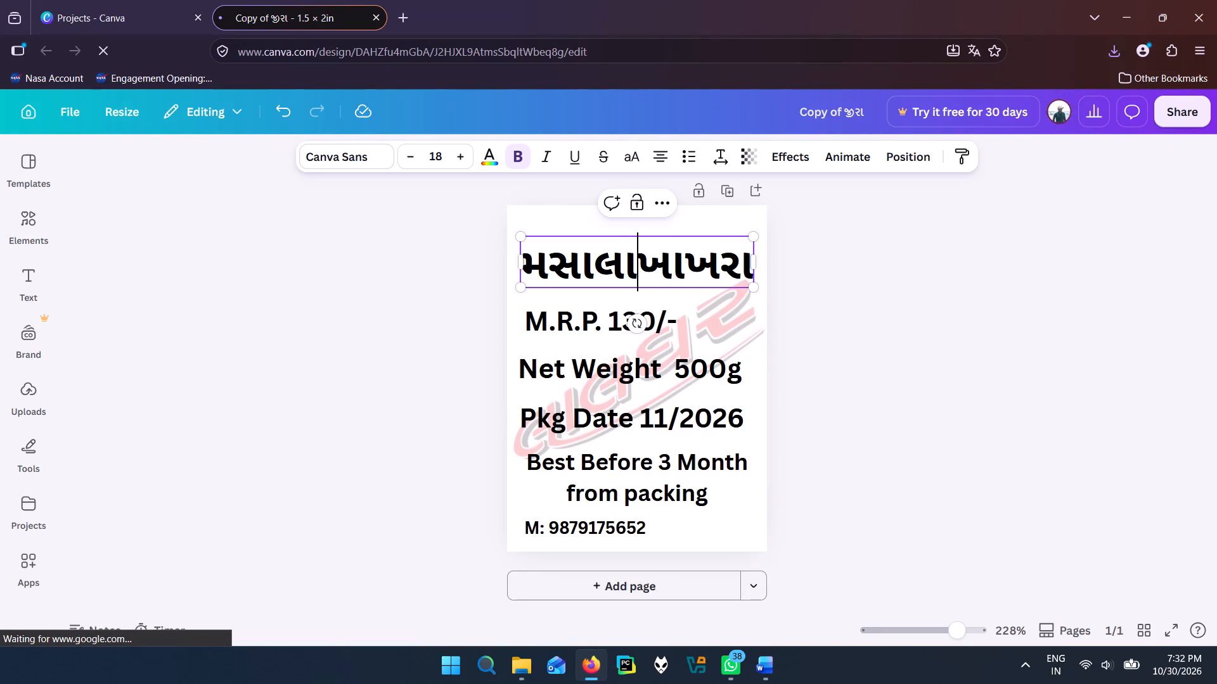
pyautogui.press('space')
pyautogui.click(918, 325)
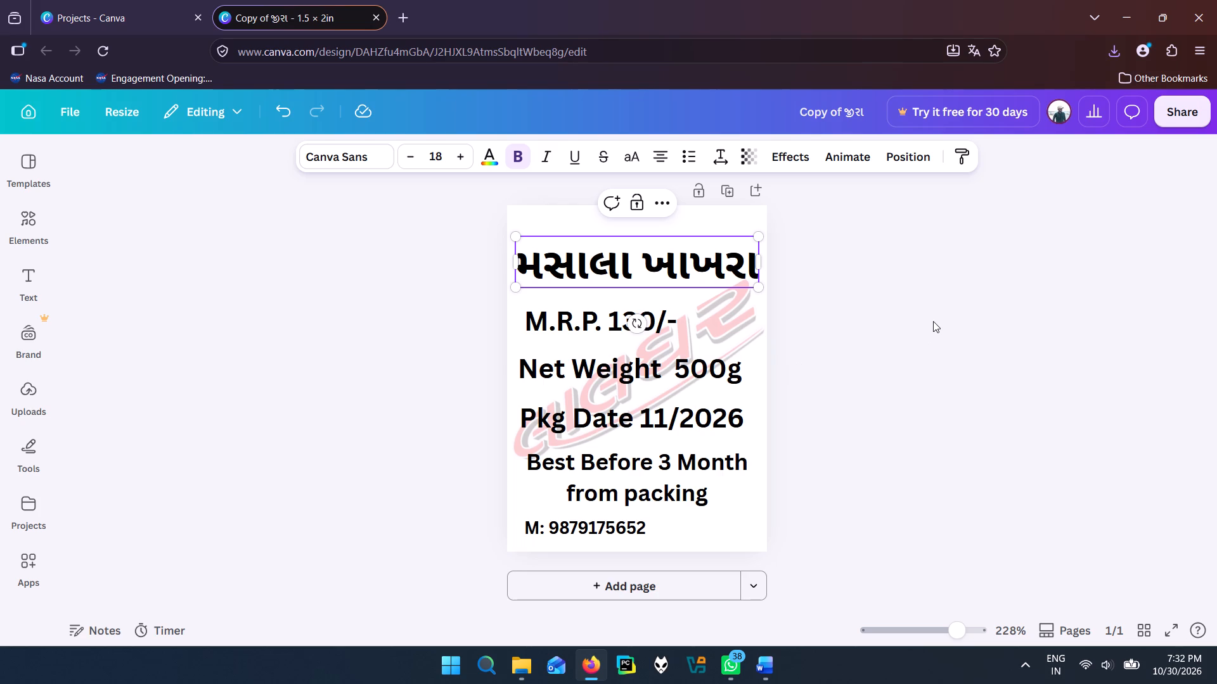
# Download the મસાલા ખાખરા label as a PNG.
pyautogui.click(1173, 104)
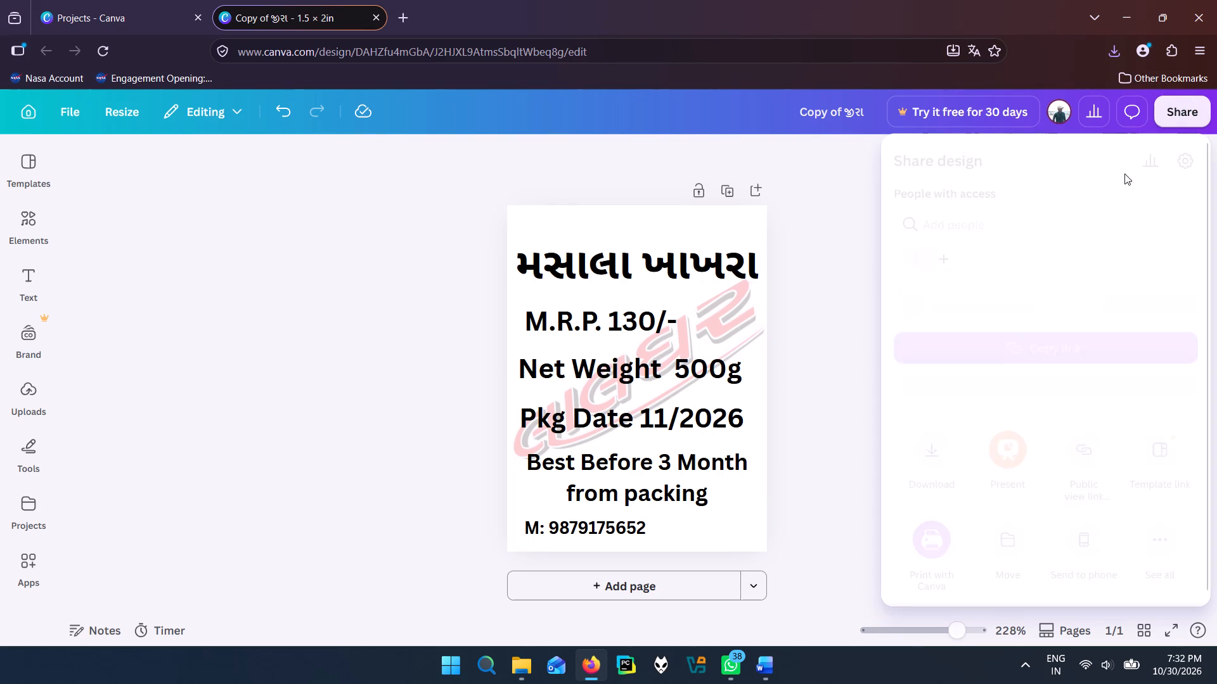
pyautogui.click(929, 497)
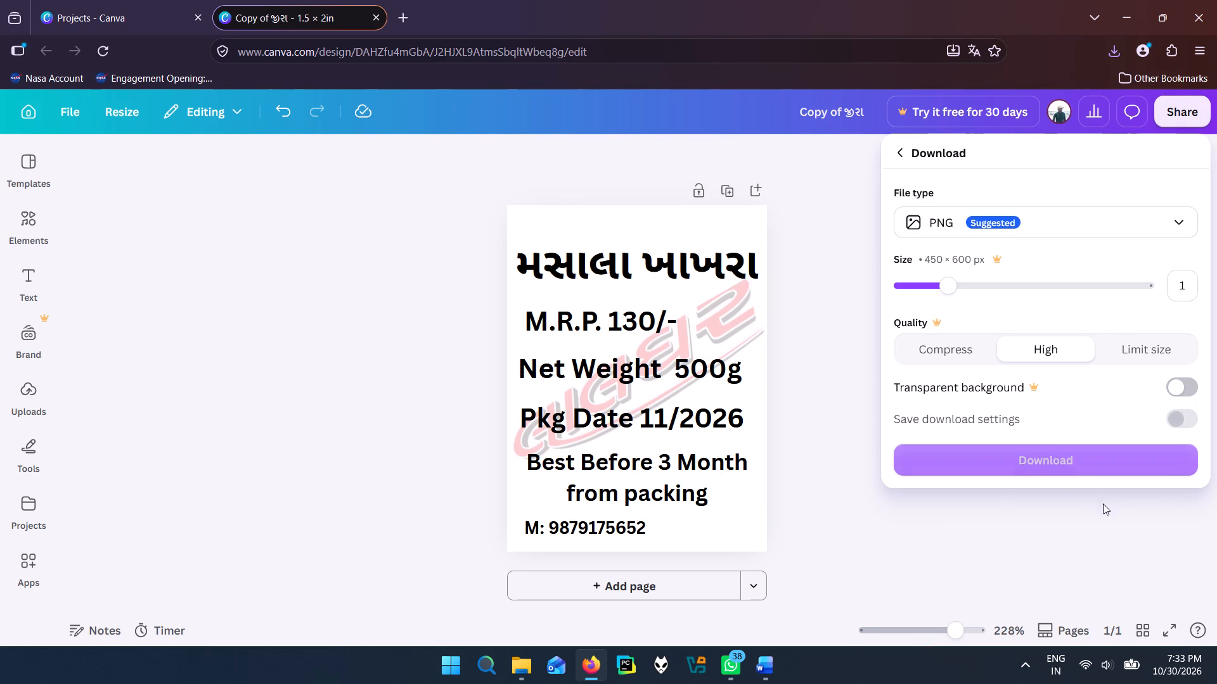
# Save the downloaded label PNG as મસાલા in the Downloads labels folder and close the design's browser tab.
pyautogui.click(1036, 457)
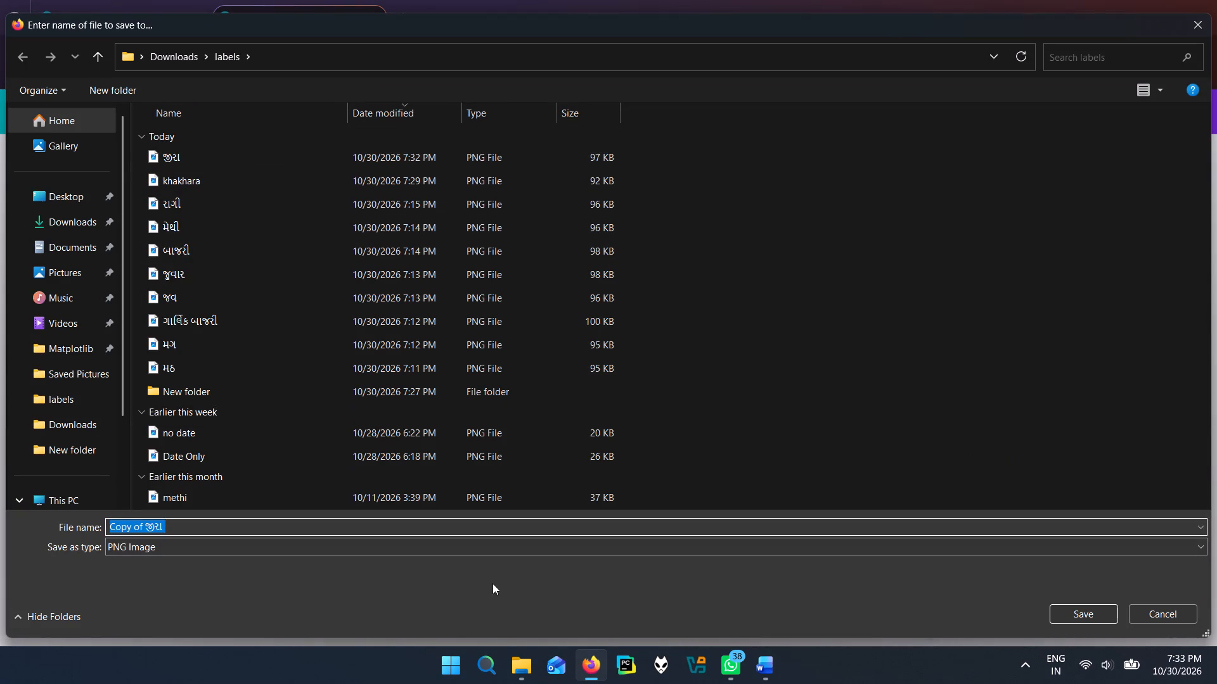
pyautogui.hotkey('ctrl', 'v')
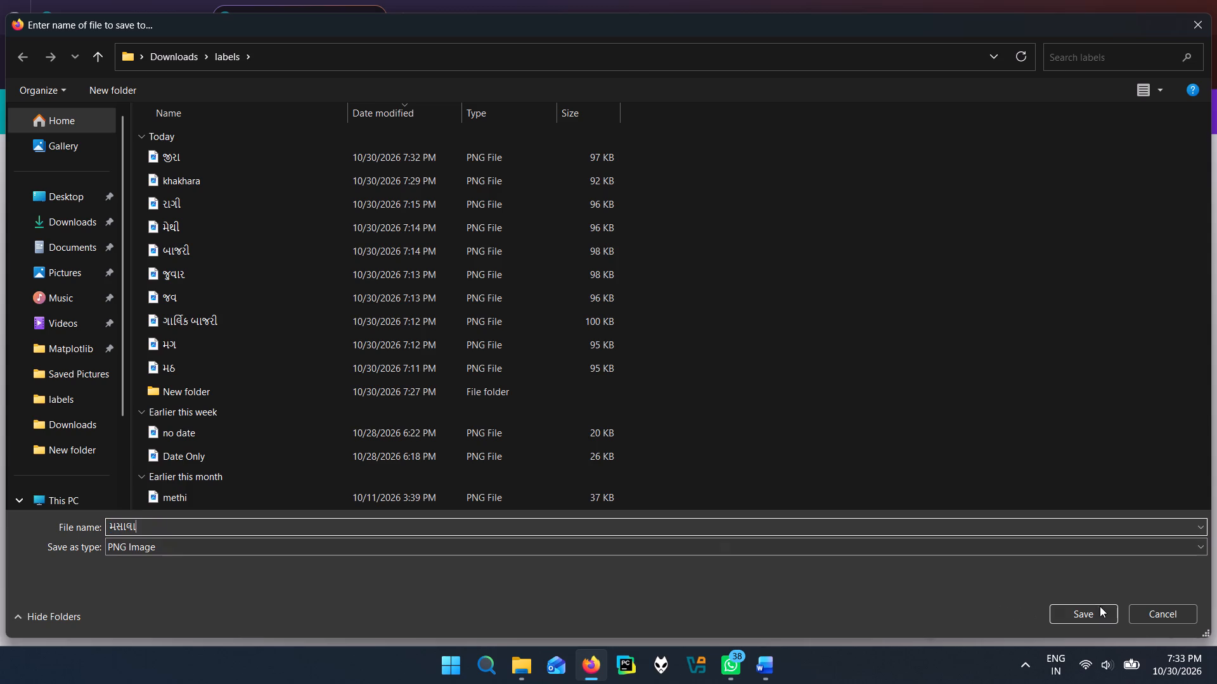
pyautogui.click(1097, 607)
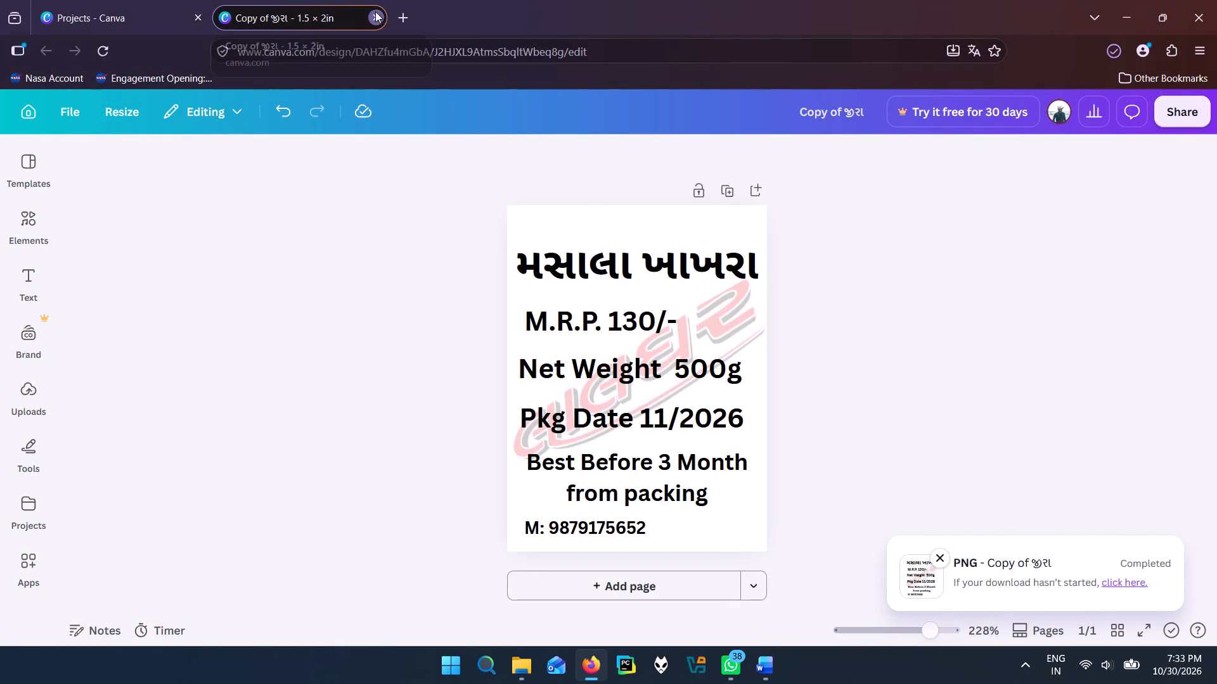
pyautogui.click(375, 12)
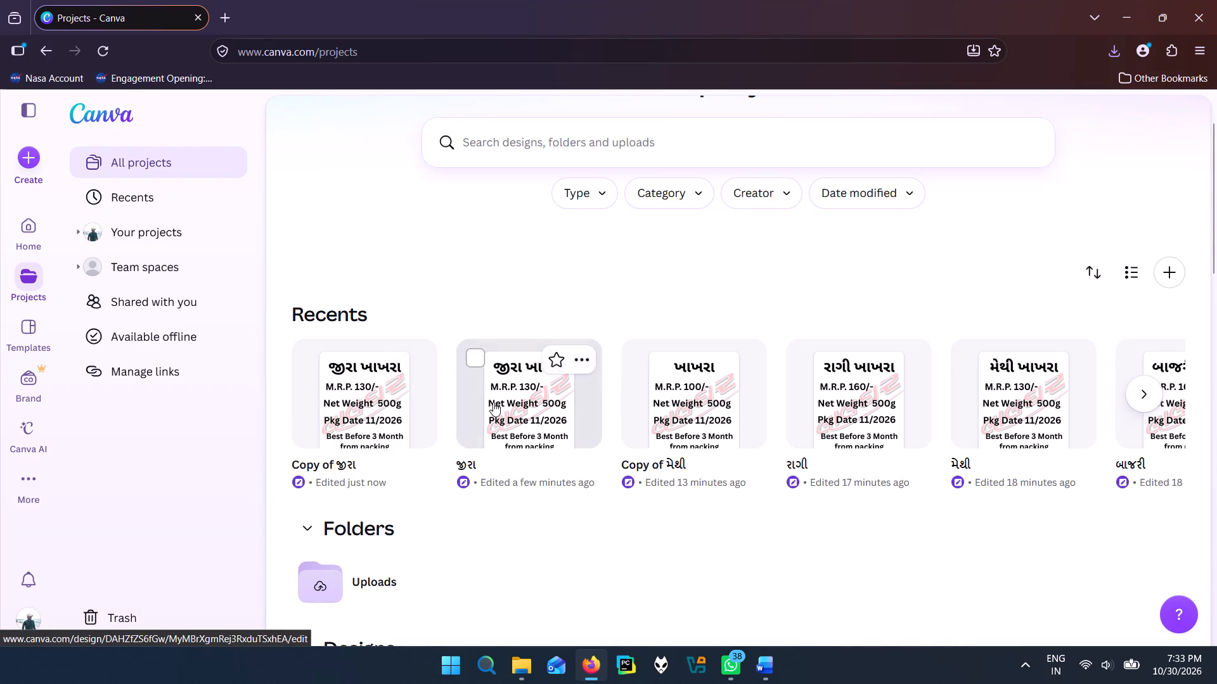
# Rename the "Copy of જીરા" design in Recents as મસાલા and refresh the projects page.
pyautogui.click(370, 464)
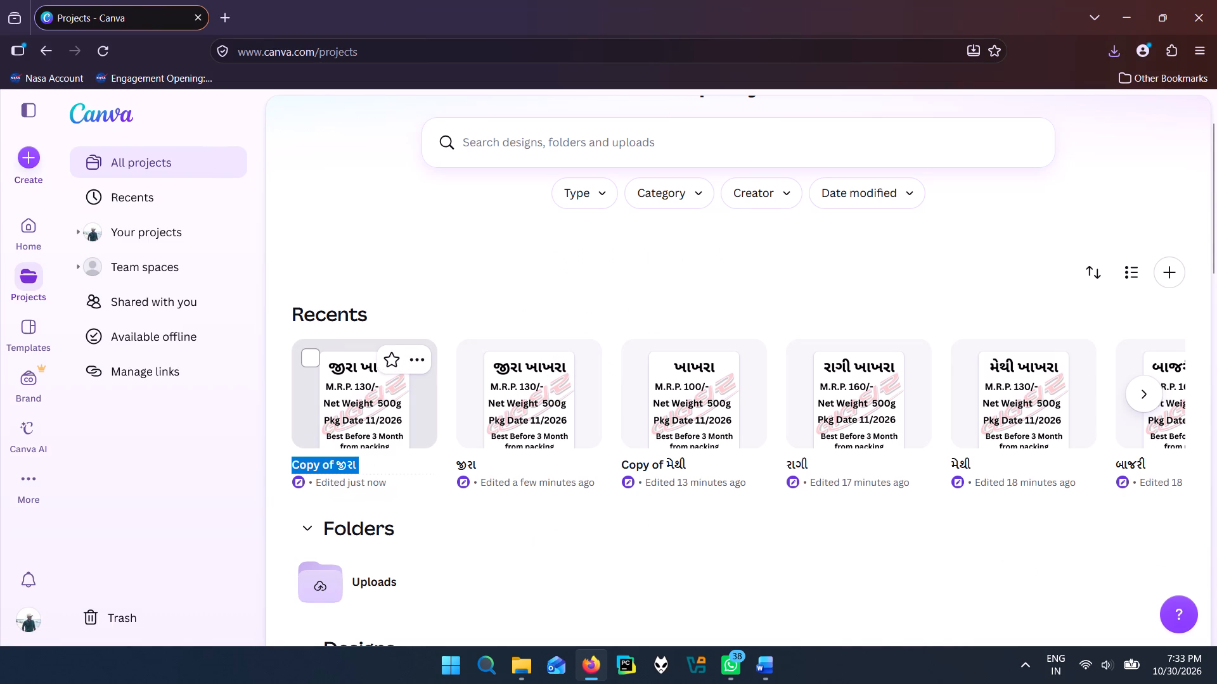
pyautogui.hotkey('ctrl', 'v')
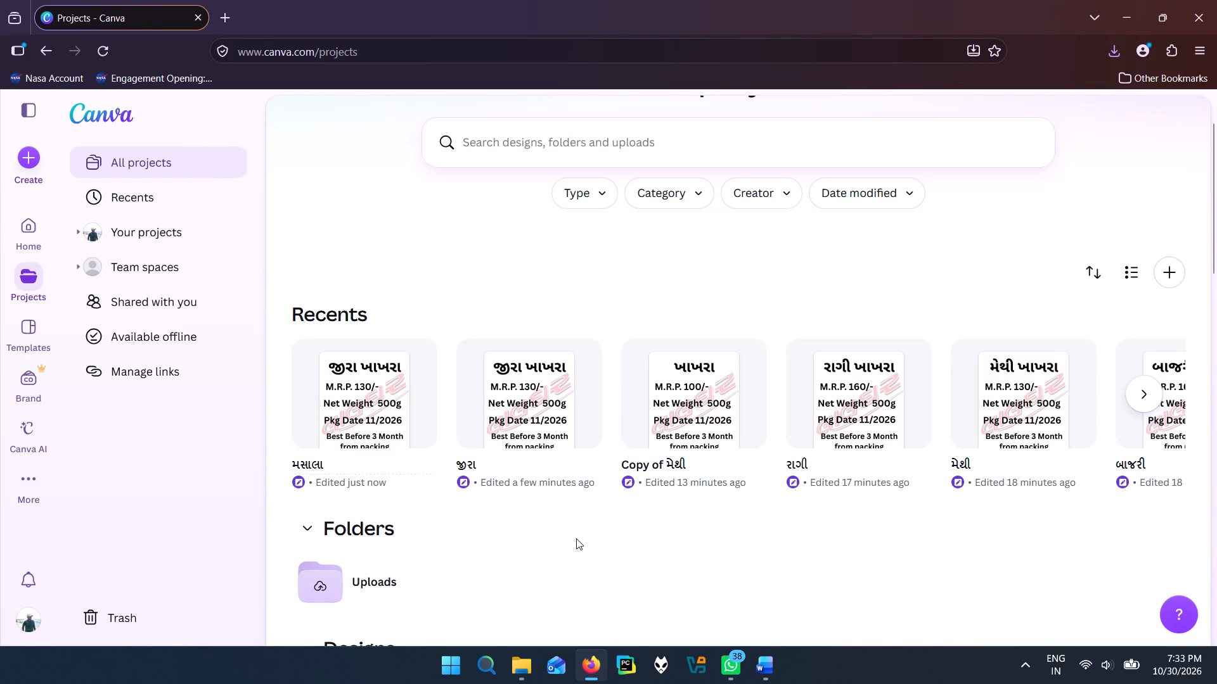
pyautogui.press('Return')
pyautogui.click(108, 54)
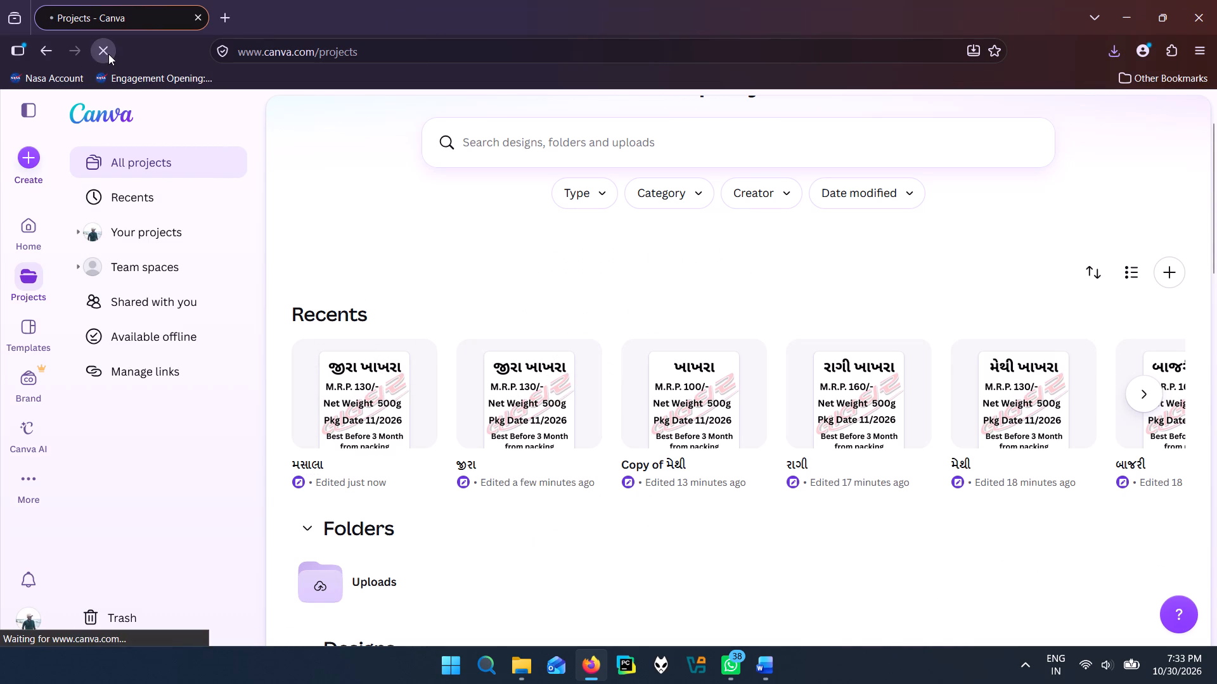
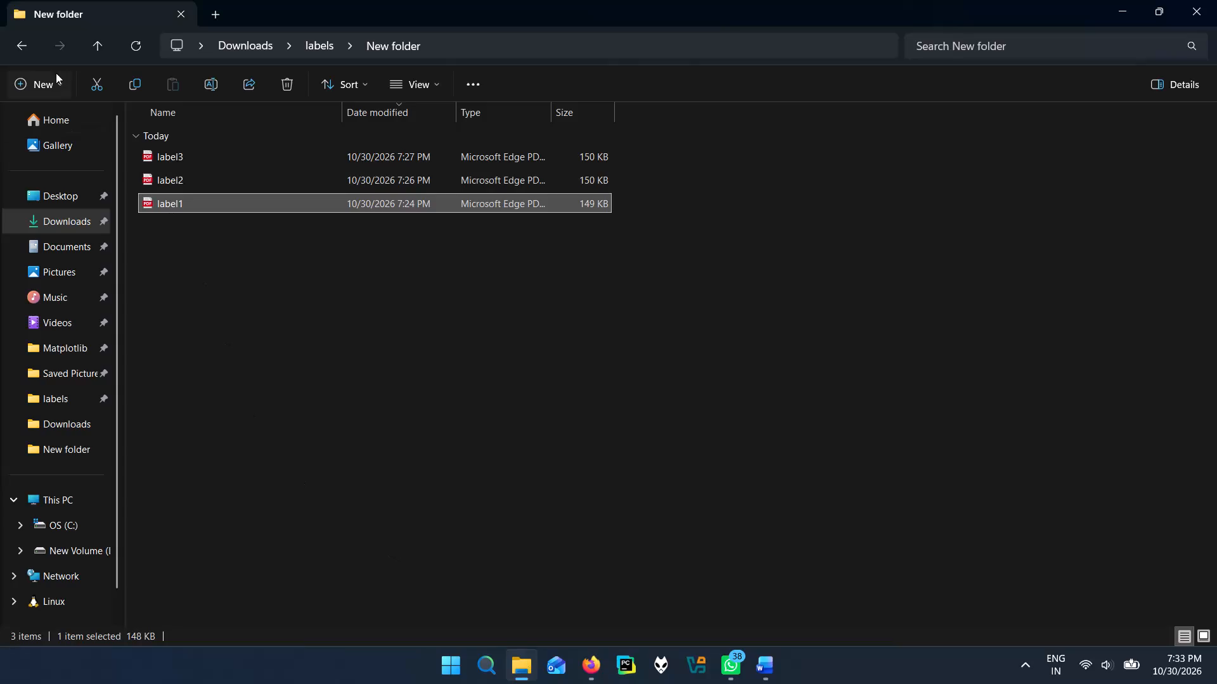
# Go back from New folder to its parent labels folder in Downloads.
pyautogui.click(23, 54)
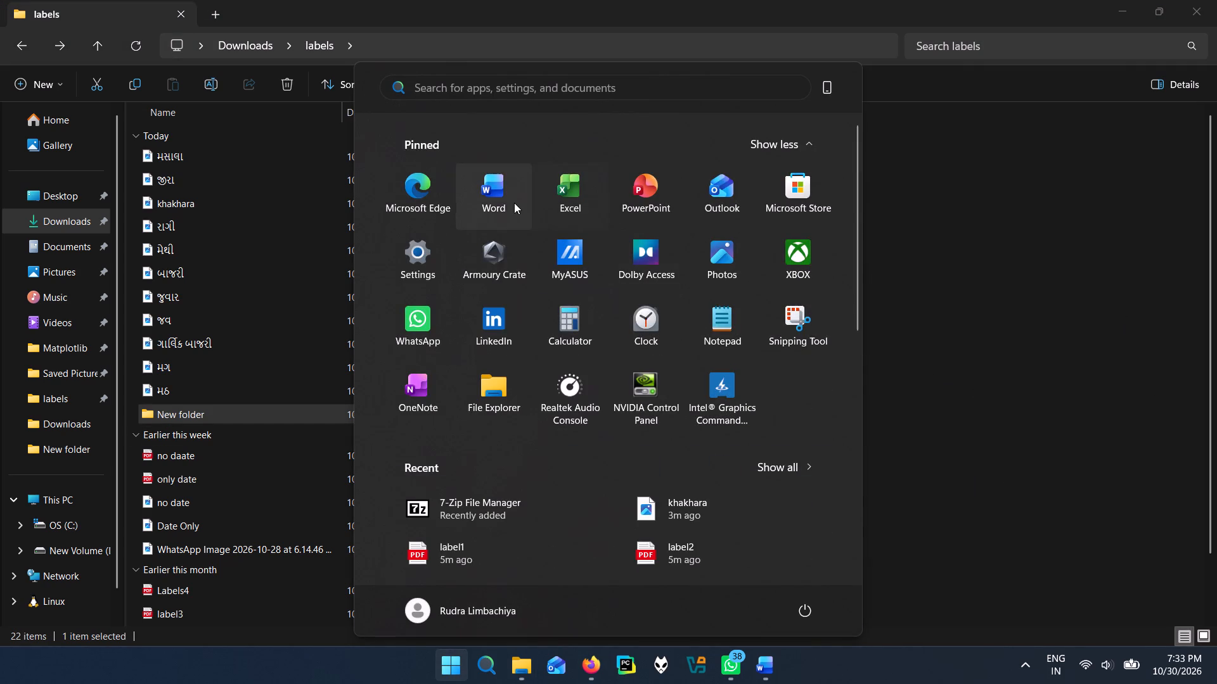
# Switch to Word and open the recent document label3.
pyautogui.click(514, 203)
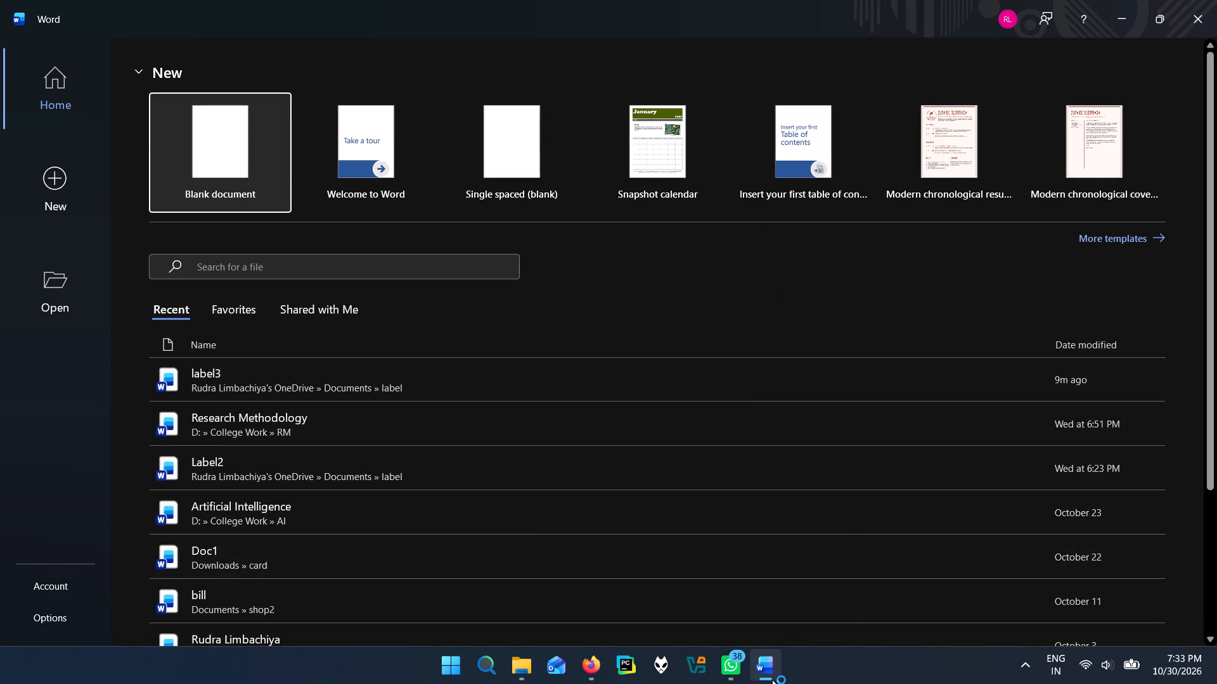
pyautogui.click(303, 385)
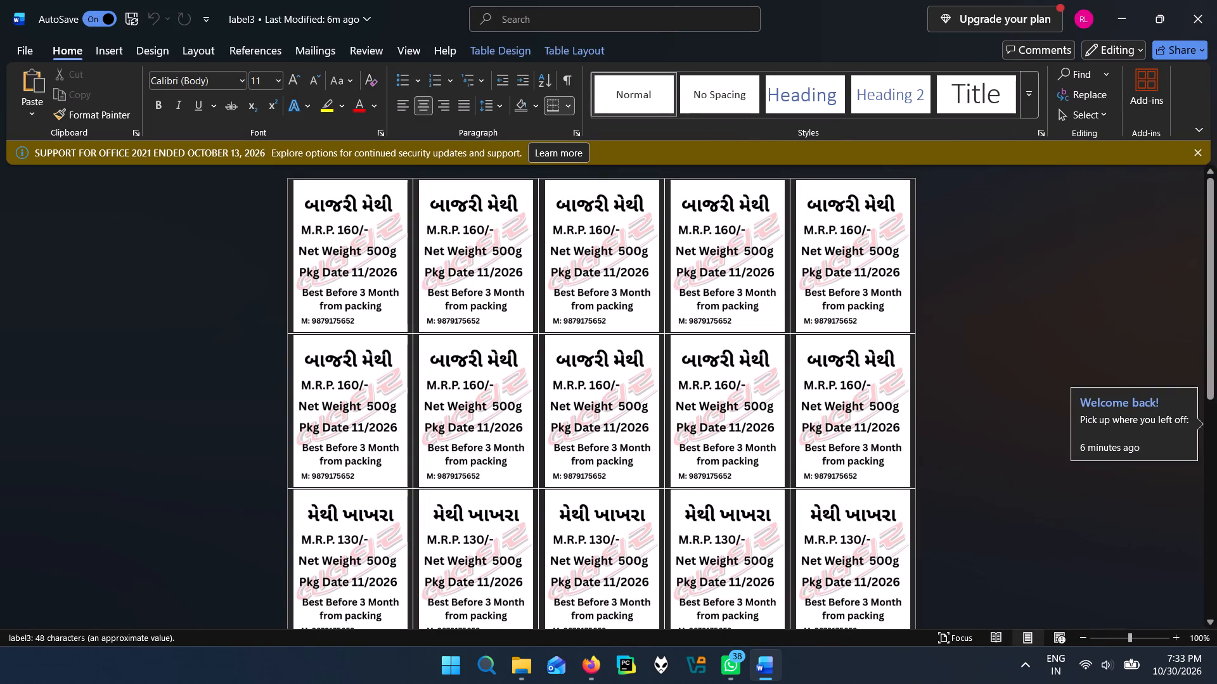
# Delete the five બાજરી મેથી labels from the table's first row.
pyautogui.click(355, 256)
pyautogui.press('Delete')
pyautogui.click(472, 248)
pyautogui.press('Delete')
pyautogui.click(595, 246)
pyautogui.press('Delete')
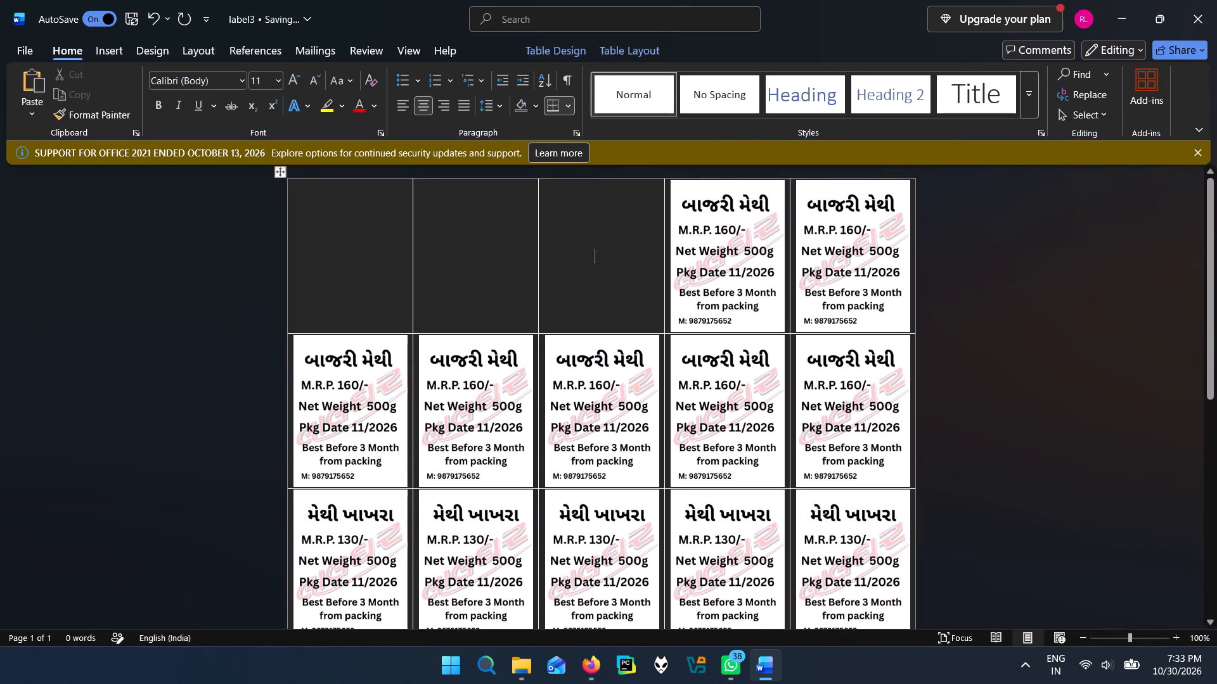
pyautogui.click(706, 229)
pyautogui.press('Delete')
pyautogui.click(808, 225)
pyautogui.press('Delete')
# Delete the five બાજરી મેથી labels from the table's second row.
pyautogui.click(847, 363)
pyautogui.press('Delete')
pyautogui.click(712, 385)
pyautogui.press('Delete')
pyautogui.click(559, 404)
pyautogui.press('Delete')
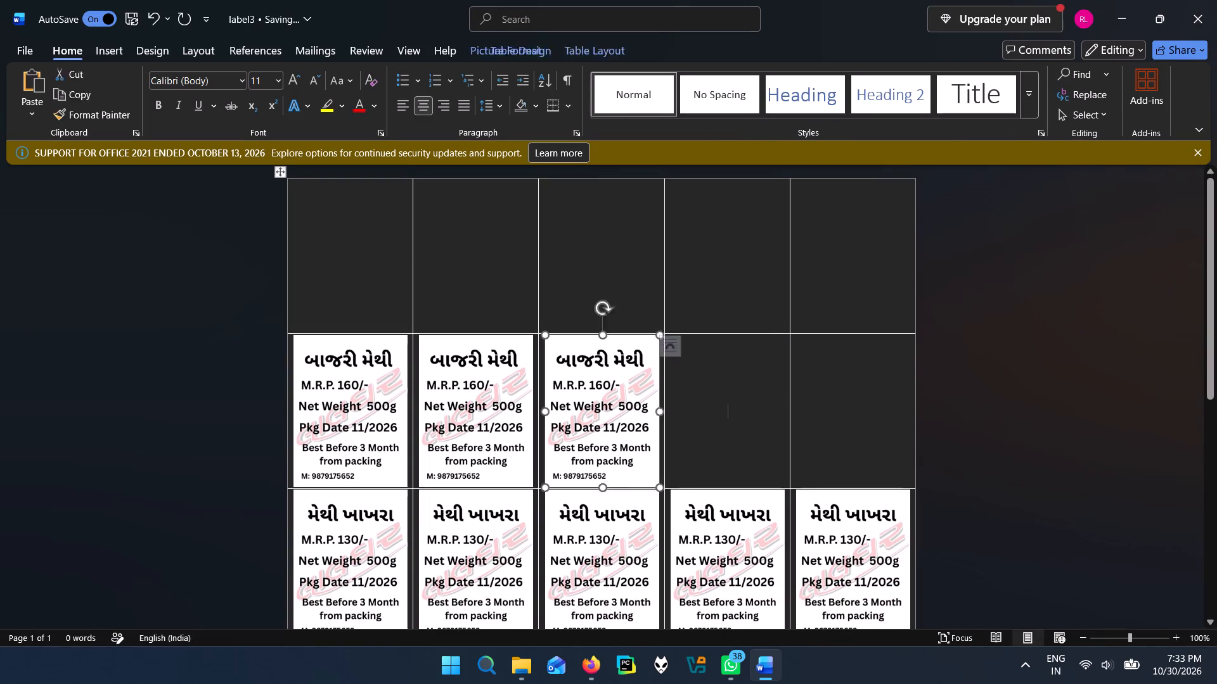
pyautogui.click(445, 403)
pyautogui.press('Delete')
pyautogui.click(338, 400)
pyautogui.press('Delete')
# Delete the five મેથી ખાખરા labels from the table's third row.
pyautogui.click(334, 569)
pyautogui.press('Delete')
pyautogui.click(461, 521)
pyautogui.press('Delete')
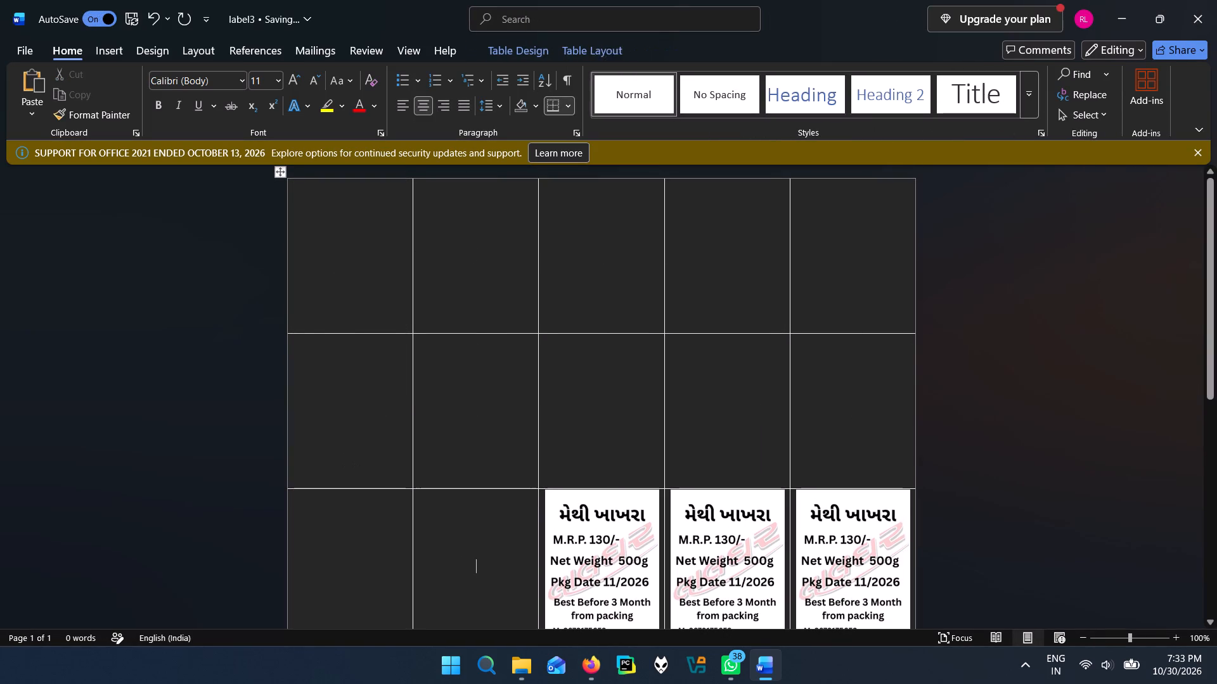
pyautogui.click(626, 543)
pyautogui.press('Delete')
pyautogui.click(741, 536)
pyautogui.press('Delete')
pyautogui.click(818, 524)
pyautogui.press('Delete')
# Delete the five મેથી ખાખરા labels from the table's fourth row.
pyautogui.scroll(-6, 817, 514)
pyautogui.click(381, 506)
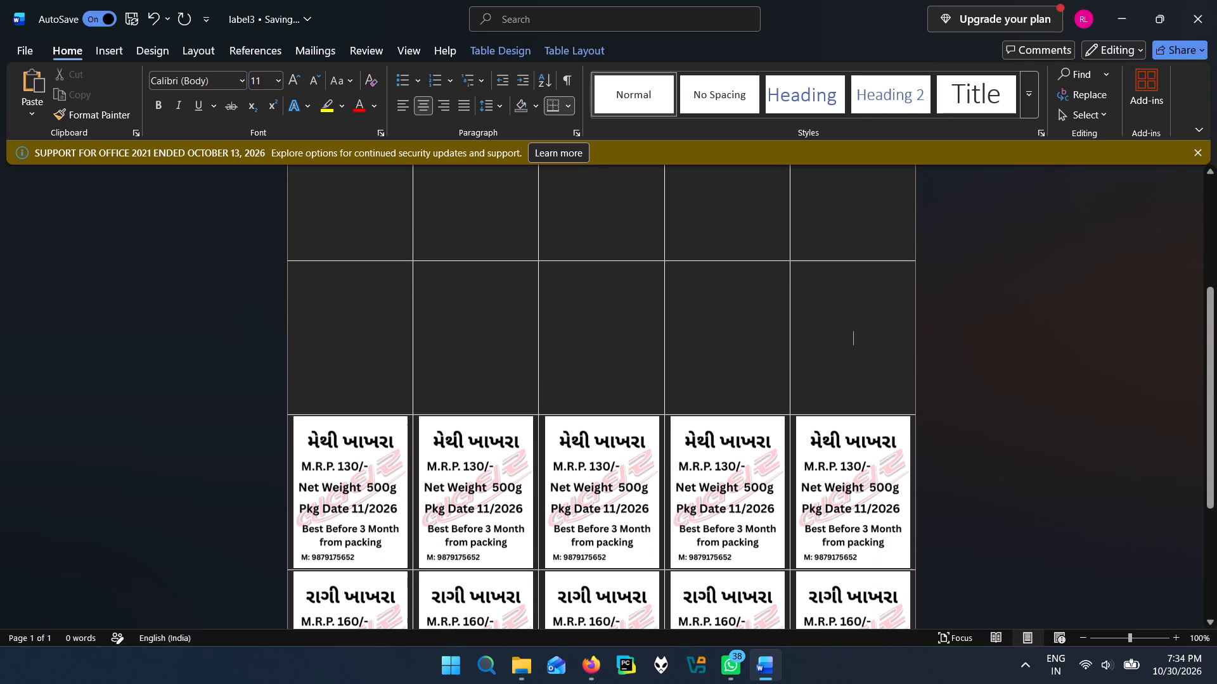
pyautogui.press('Delete')
pyautogui.click(485, 499)
pyautogui.press('Delete')
pyautogui.click(565, 484)
pyautogui.press('Delete')
pyautogui.click(703, 478)
pyautogui.press('Delete')
pyautogui.click(844, 455)
pyautogui.press('Delete')
# Delete the five રાગી ખાખરા labels from the table's fifth row.
pyautogui.scroll(-4, 844, 455)
pyautogui.click(844, 457)
pyautogui.press('Delete')
pyautogui.click(731, 475)
pyautogui.press('Delete')
pyautogui.click(599, 484)
pyautogui.press('Delete')
pyautogui.click(491, 479)
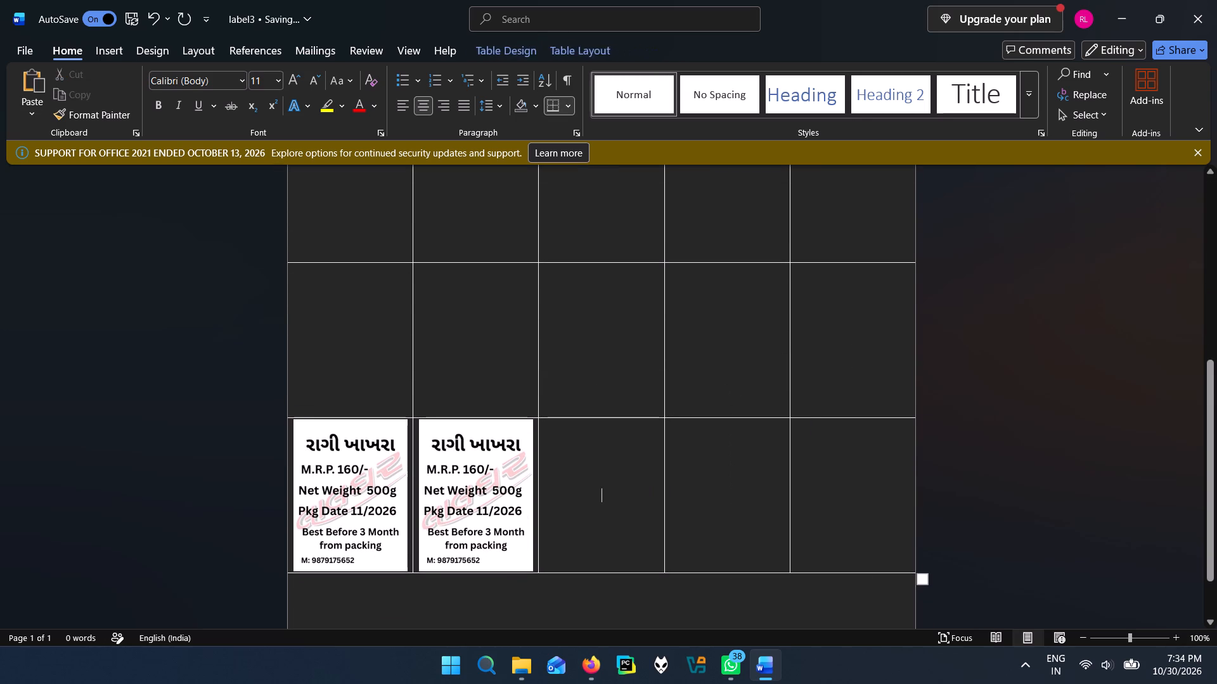
pyautogui.press('Delete')
pyautogui.click(391, 476)
pyautogui.press('Delete')
# Insert the મસાલા picture from the labels folder in Downloads into the first cell of the table's first row.
pyautogui.scroll(8, 342, 310)
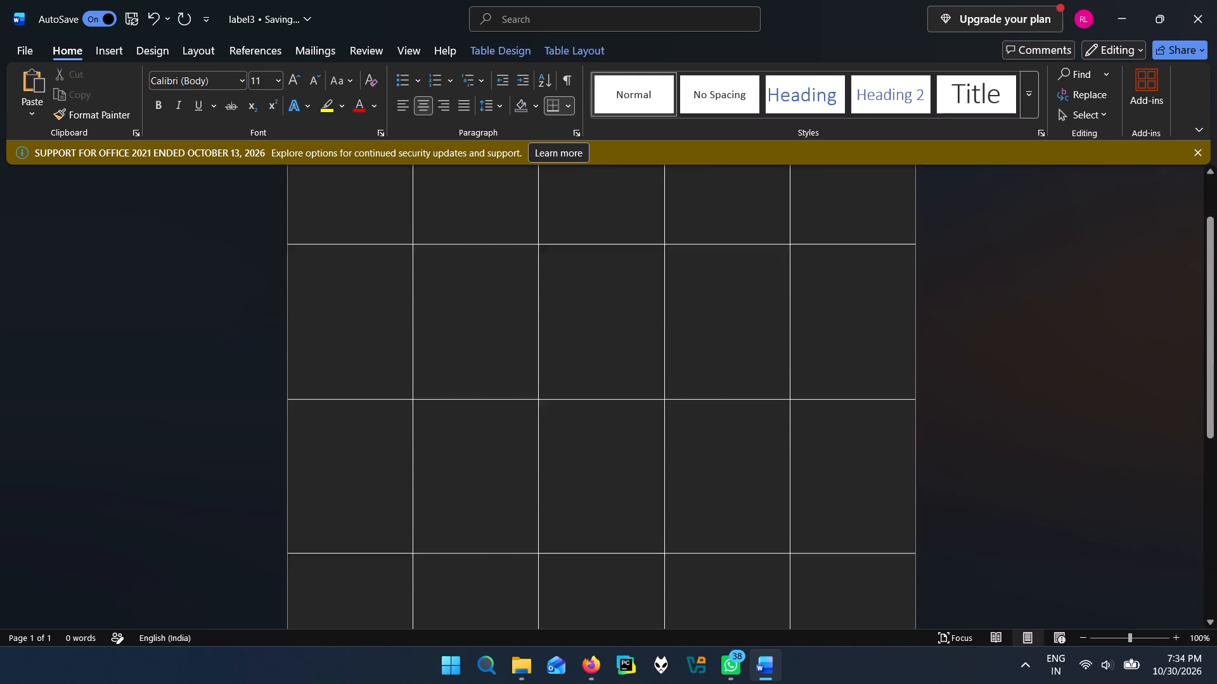
pyautogui.scroll(5, 335, 236)
pyautogui.click(335, 232)
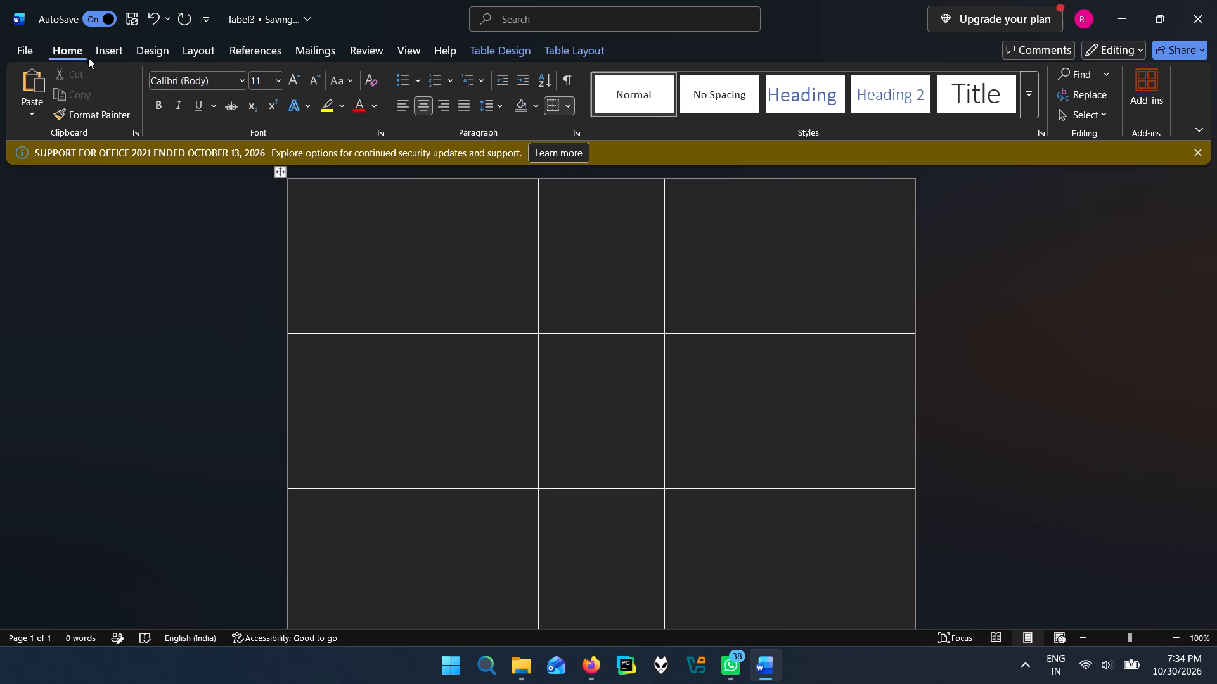
pyautogui.click(101, 53)
pyautogui.click(174, 85)
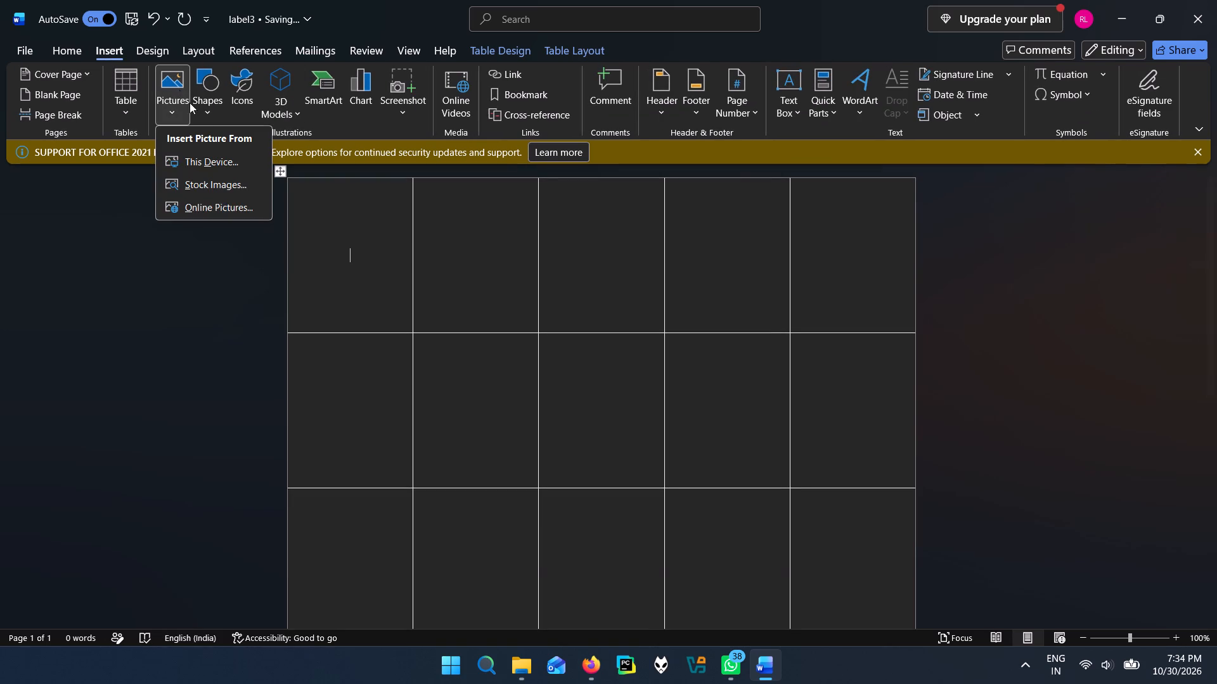
pyautogui.click(214, 170)
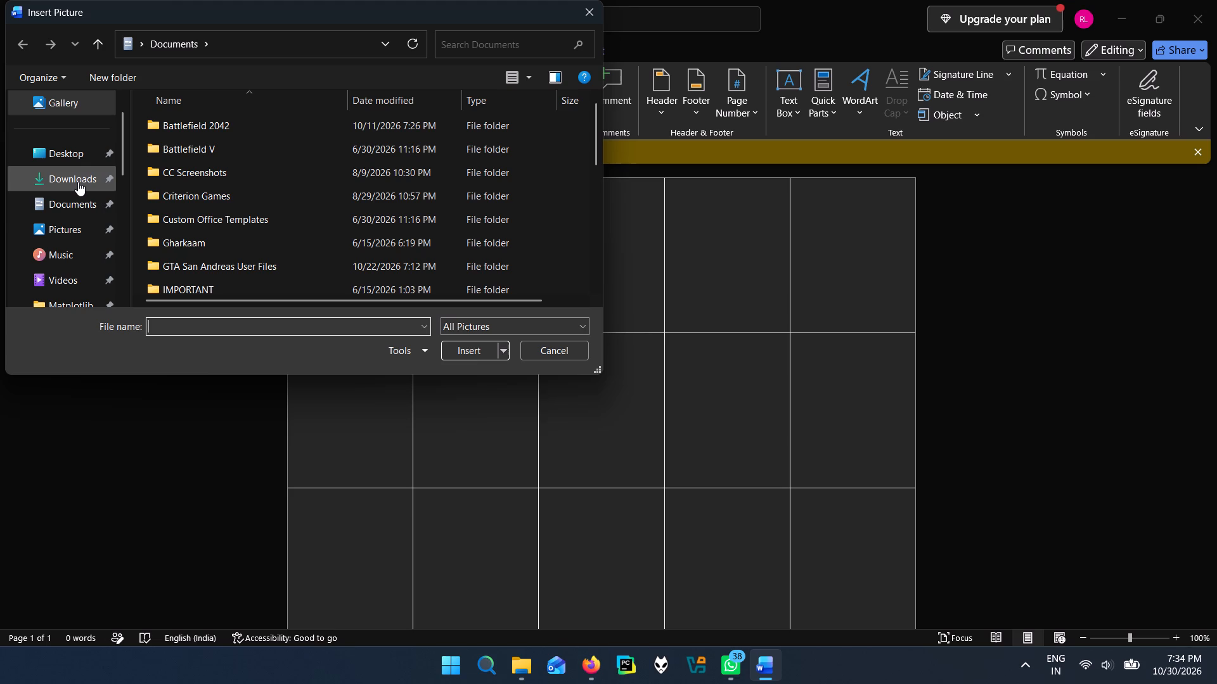
pyautogui.click(78, 182)
pyautogui.doubleClick(196, 144)
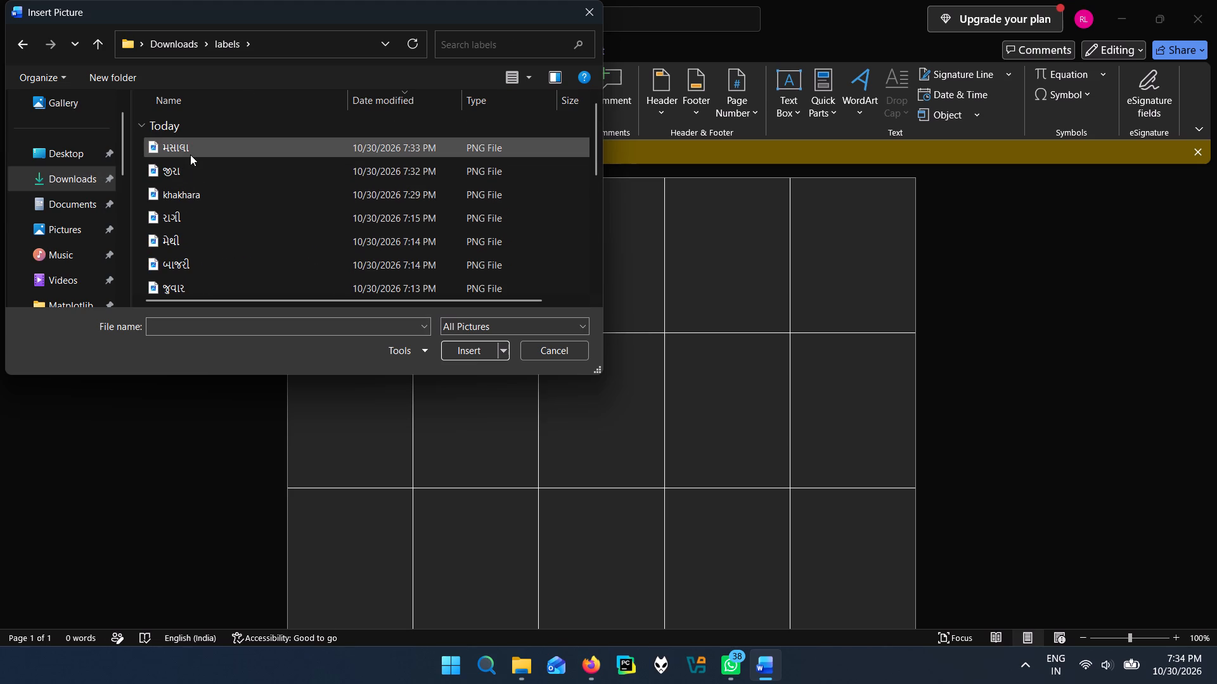
pyautogui.click(190, 155)
pyautogui.click(486, 347)
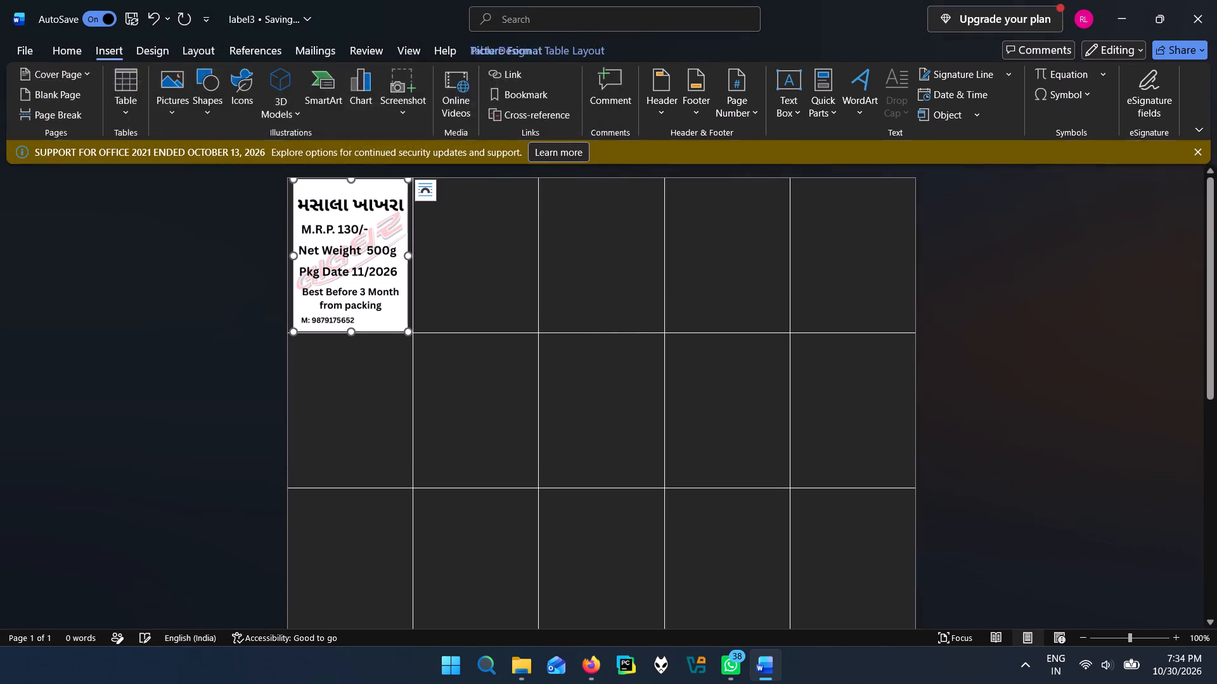
# Copy the મસાલા ખાખરા label into the other four cells of the first row.
pyautogui.click(361, 250)
pyautogui.hotkey('ctrl', 'c')
pyautogui.click(460, 234)
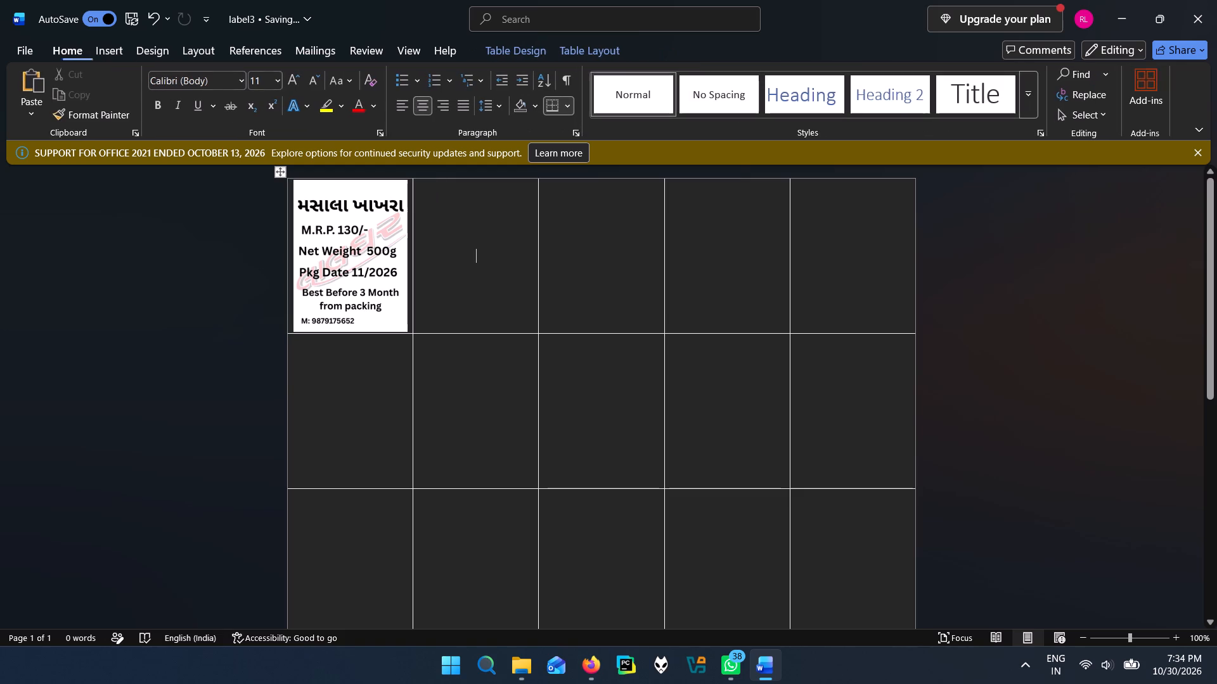
pyautogui.hotkey('ctrl', 'v')
pyautogui.click(589, 243)
pyautogui.hotkey('ctrl', 'v')
pyautogui.click(750, 242)
pyautogui.hotkey('ctrl', 'v')
pyautogui.click(819, 247)
pyautogui.hotkey('ctrl', 'v')
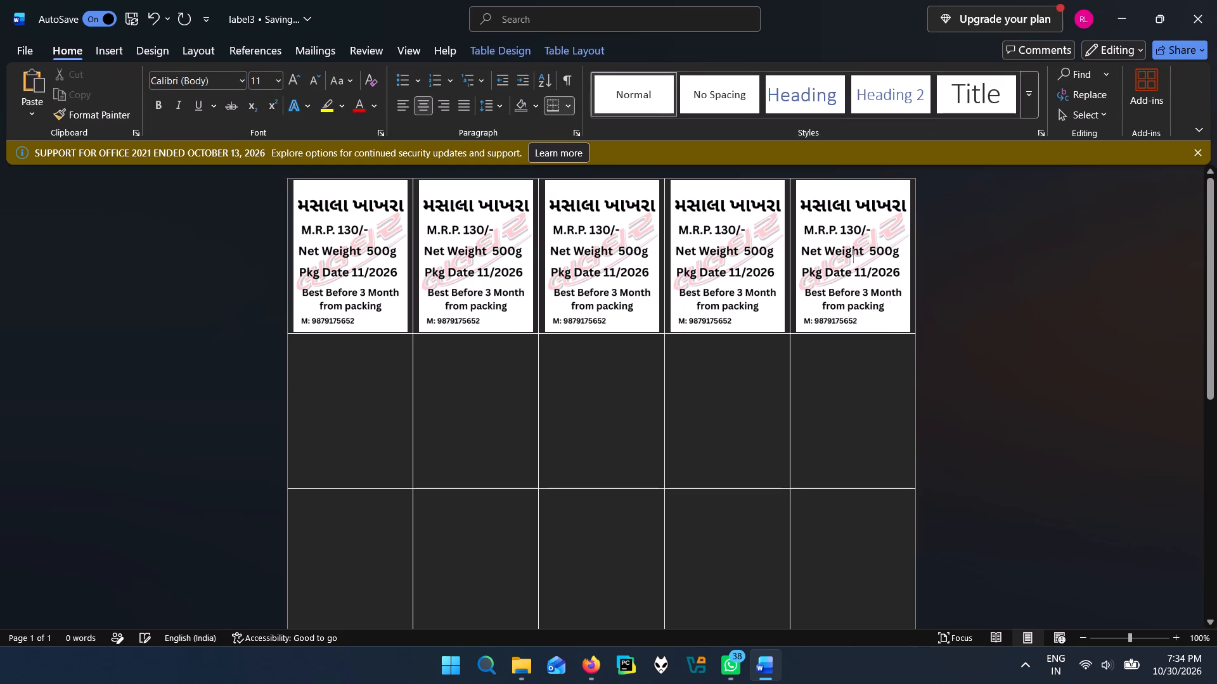
# Paste the મસાલા ખાખરા label into all five cells of the second row.
pyautogui.click(860, 361)
pyautogui.hotkey('ctrl', 'v')
pyautogui.click(704, 363)
pyautogui.hotkey('ctrl', 'v')
pyautogui.click(579, 367)
pyautogui.hotkey('ctrl', 'v')
pyautogui.keyDown('ctrl'); pyautogui.click(469, 369); pyautogui.keyUp('ctrl')
pyautogui.hotkey('ctrl', 'v')
pyautogui.click(369, 370)
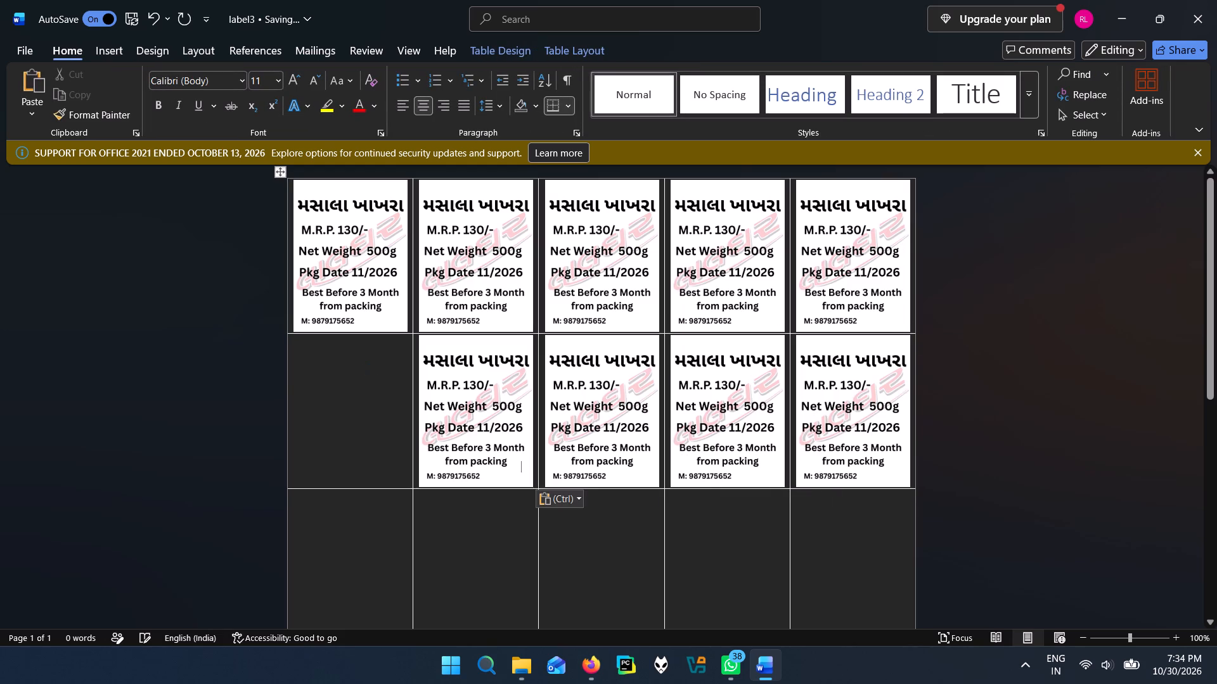
pyautogui.hotkey('ctrl', 'v')
# Insert the જીરા picture from the labels folder into the first cell of the third row.
pyautogui.scroll(-3, 343, 310)
pyautogui.click(363, 432)
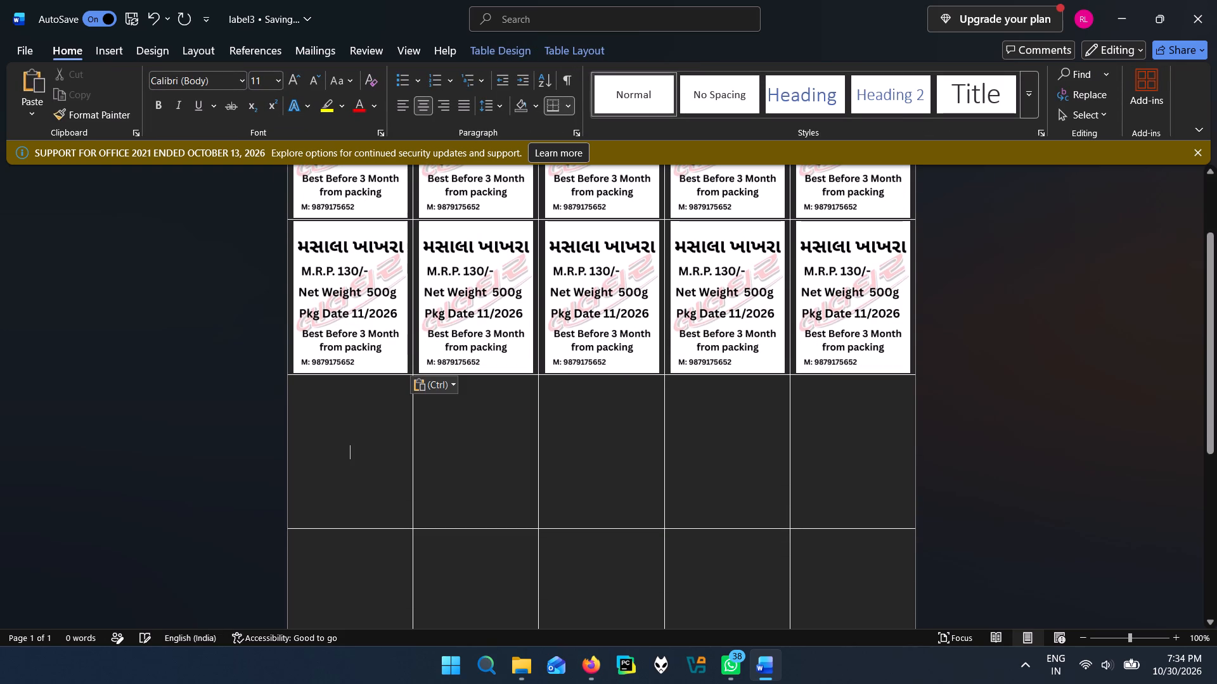
pyautogui.click(109, 60)
pyautogui.click(171, 78)
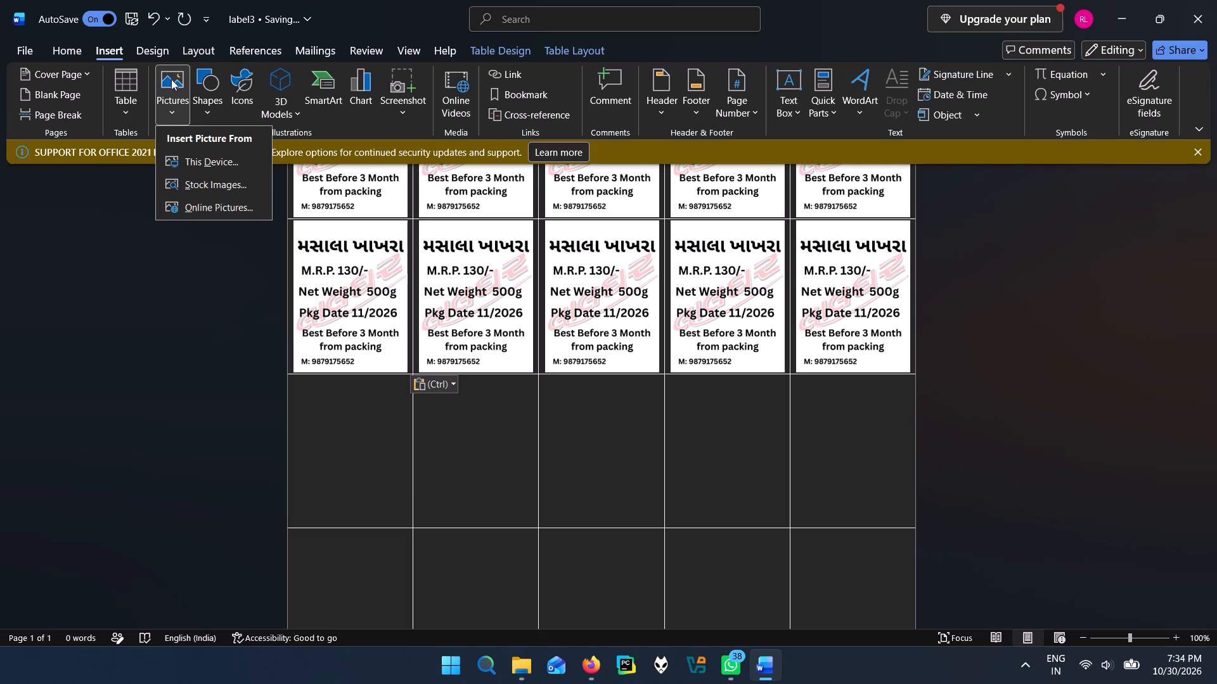
pyautogui.click(221, 170)
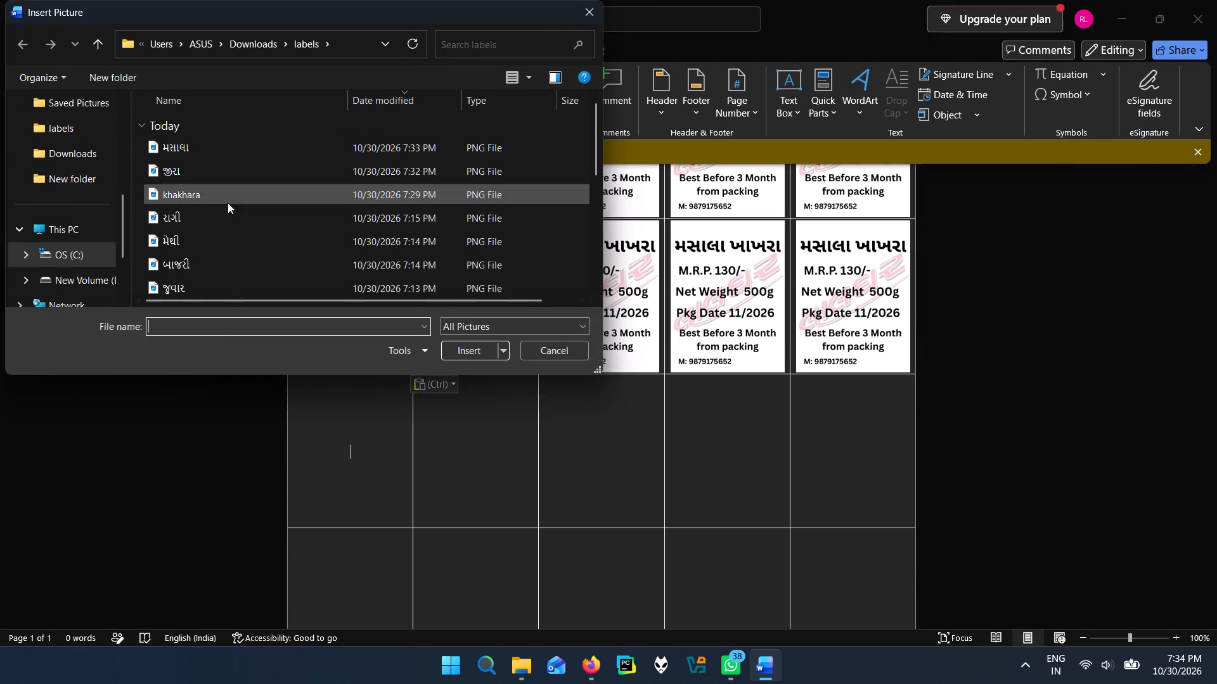
pyautogui.click(229, 177)
pyautogui.click(465, 346)
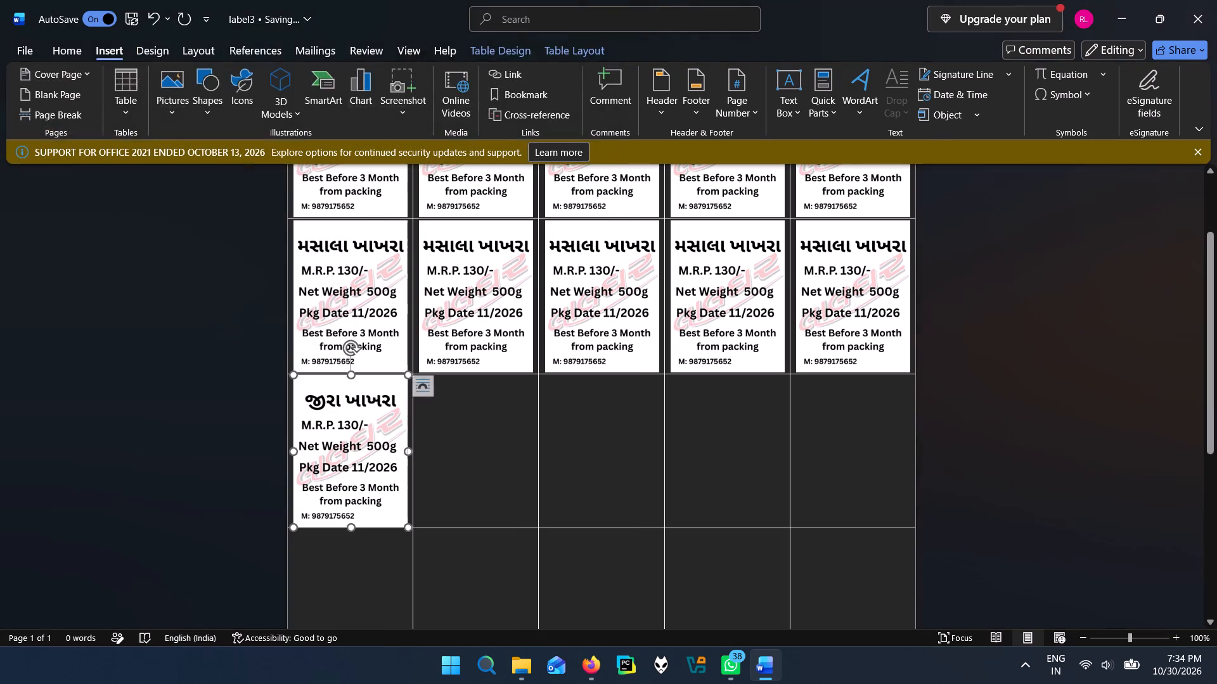
# Copy the જીરા ખાખરા label into the other four cells of the third row.
pyautogui.click(375, 413)
pyautogui.hotkey('ctrl', 'c')
pyautogui.click(496, 421)
pyautogui.hotkey('ctrl', 'v')
pyautogui.click(613, 425)
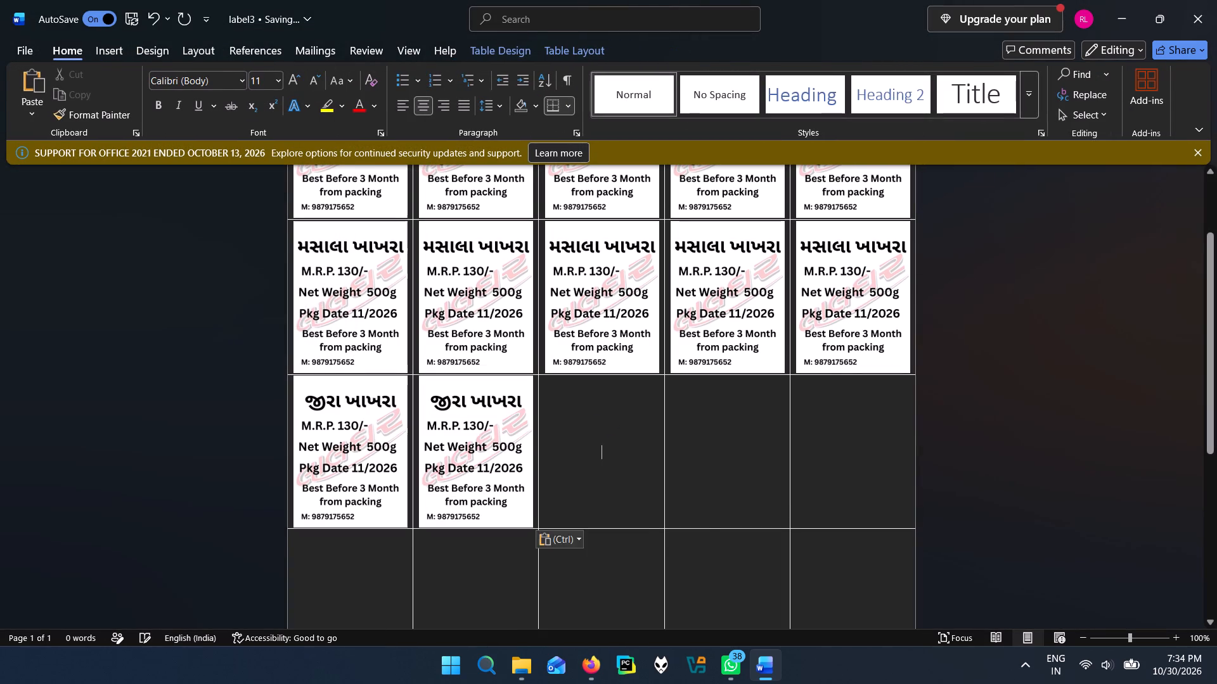
pyautogui.hotkey('ctrl', 'v')
pyautogui.click(747, 413)
pyautogui.hotkey('ctrl', 'v')
pyautogui.click(835, 404)
pyautogui.hotkey('ctrl', 'v')
# Paste the જીરા ખાખરા label into all five cells of the fourth row.
pyautogui.scroll(-4, 832, 394)
pyautogui.click(844, 429)
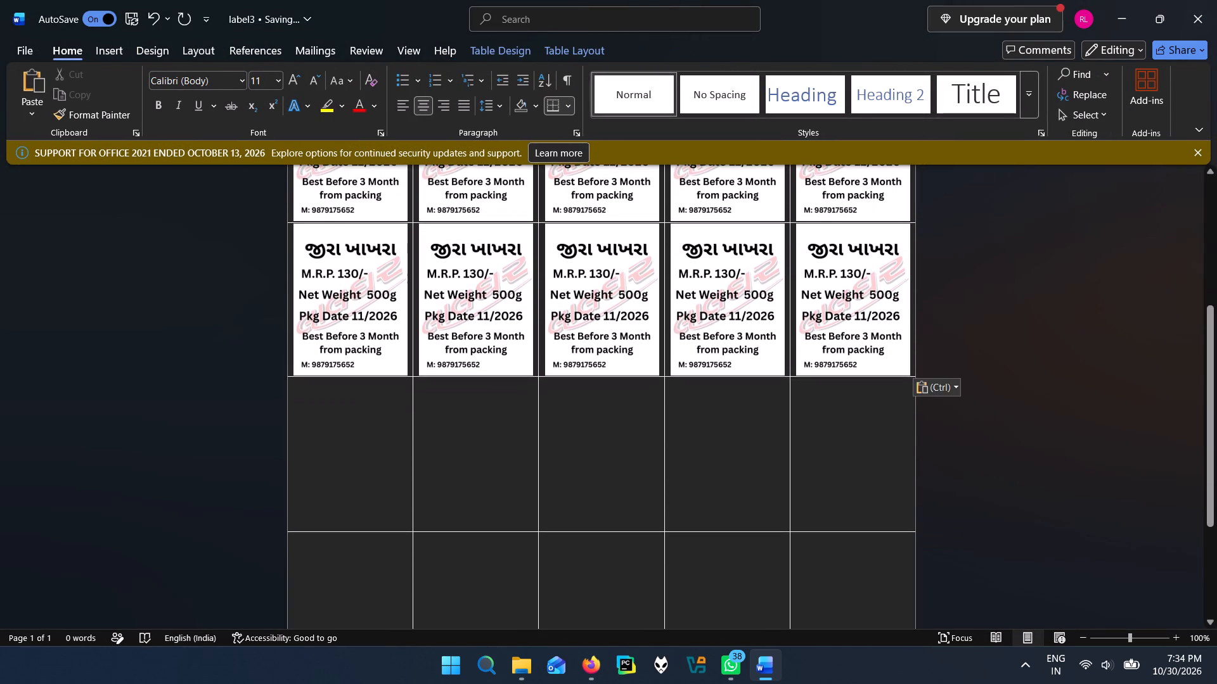
pyautogui.hotkey('ctrl', 'v')
pyautogui.click(691, 443)
pyautogui.hotkey('ctrl', 'v')
pyautogui.click(576, 428)
pyautogui.hotkey('ctrl', 'v')
pyautogui.click(458, 427)
pyautogui.hotkey('ctrl', 'v')
pyautogui.click(345, 422)
pyautogui.hotkey('ctrl', 'v')
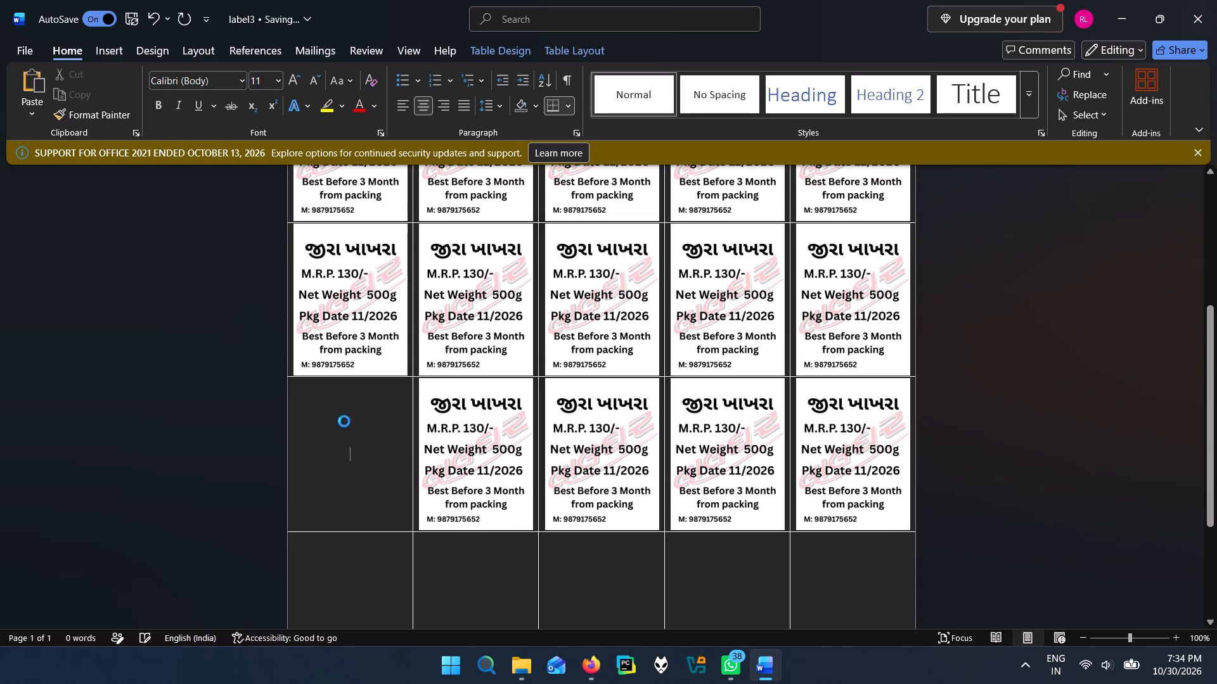
# Insert the મેથી picture from the labels folder into the first cell of the fifth row.
pyautogui.scroll(4, 383, 402)
pyautogui.scroll(4, 385, 342)
pyautogui.scroll(-8, 383, 319)
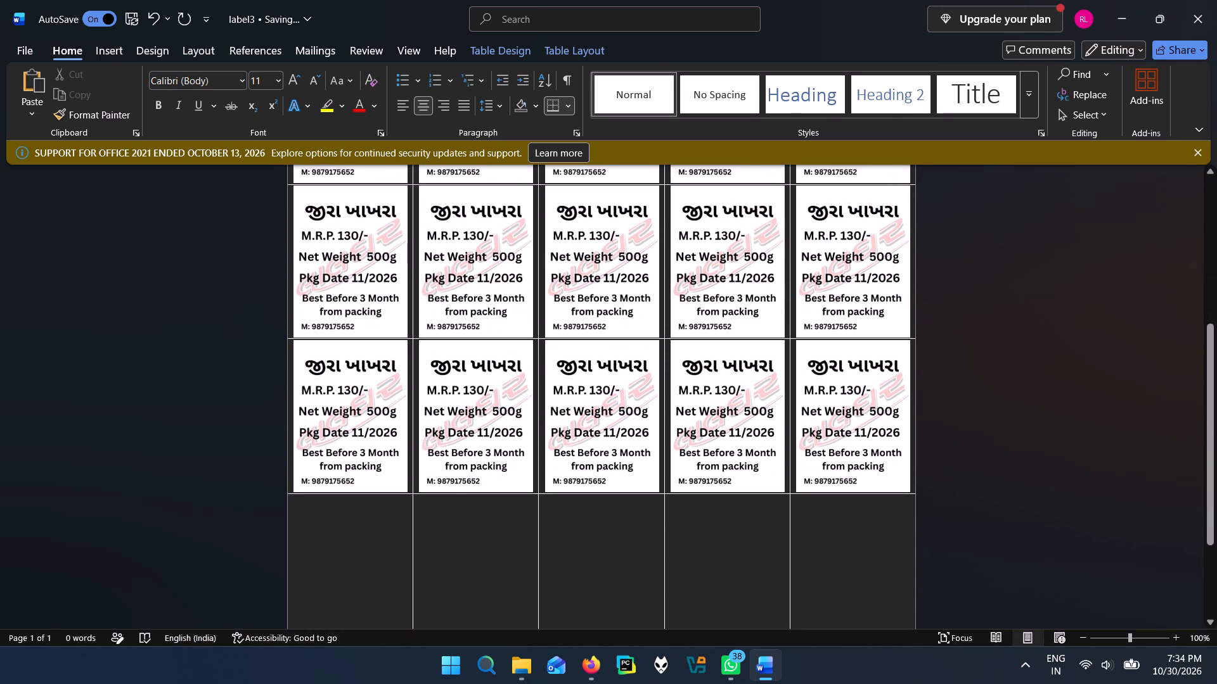
pyautogui.click(352, 535)
pyautogui.click(102, 44)
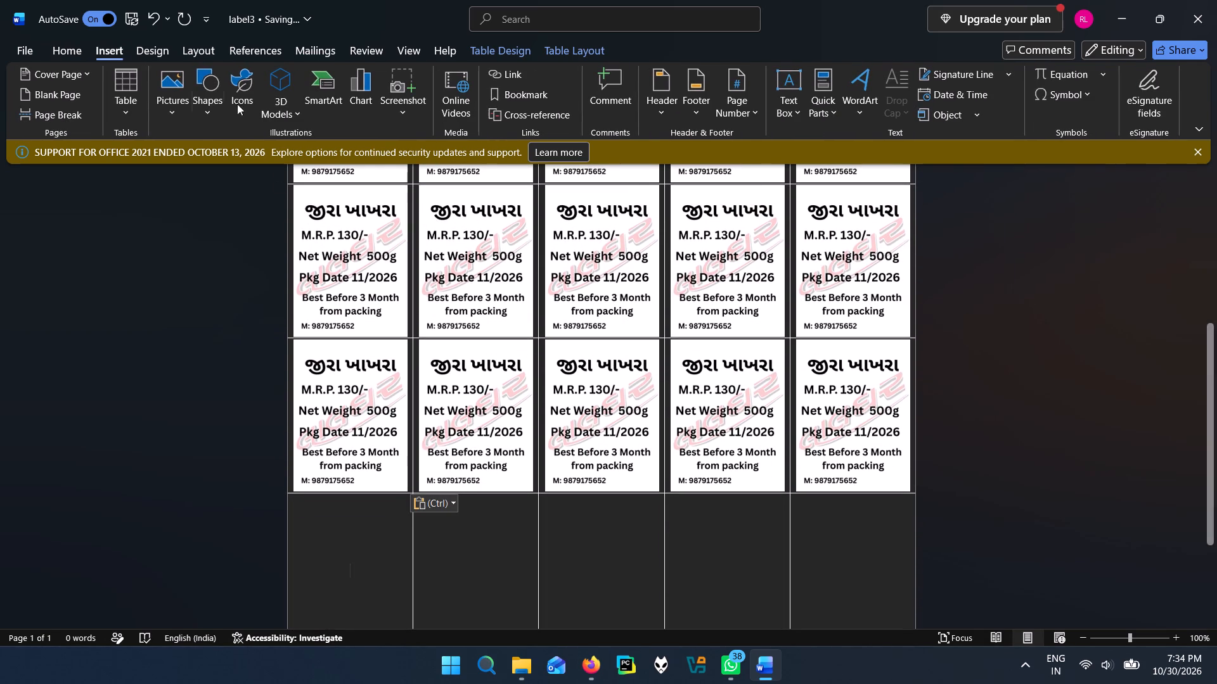
pyautogui.click(163, 71)
pyautogui.click(215, 160)
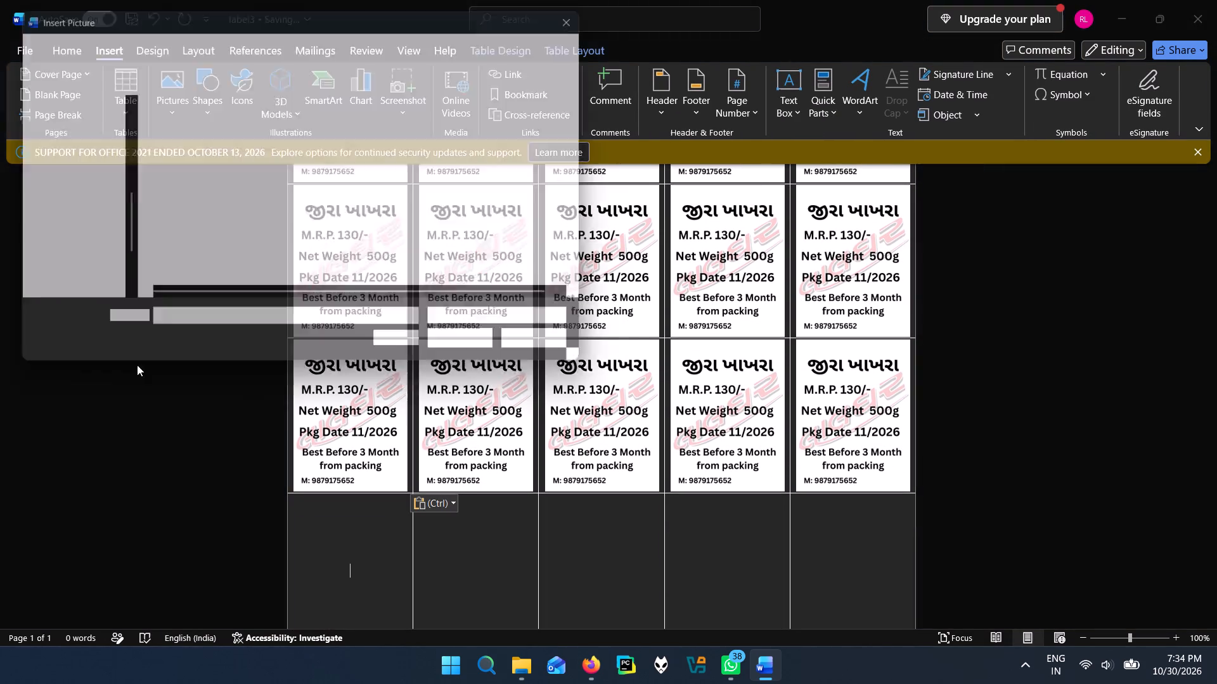
pyautogui.click(205, 191)
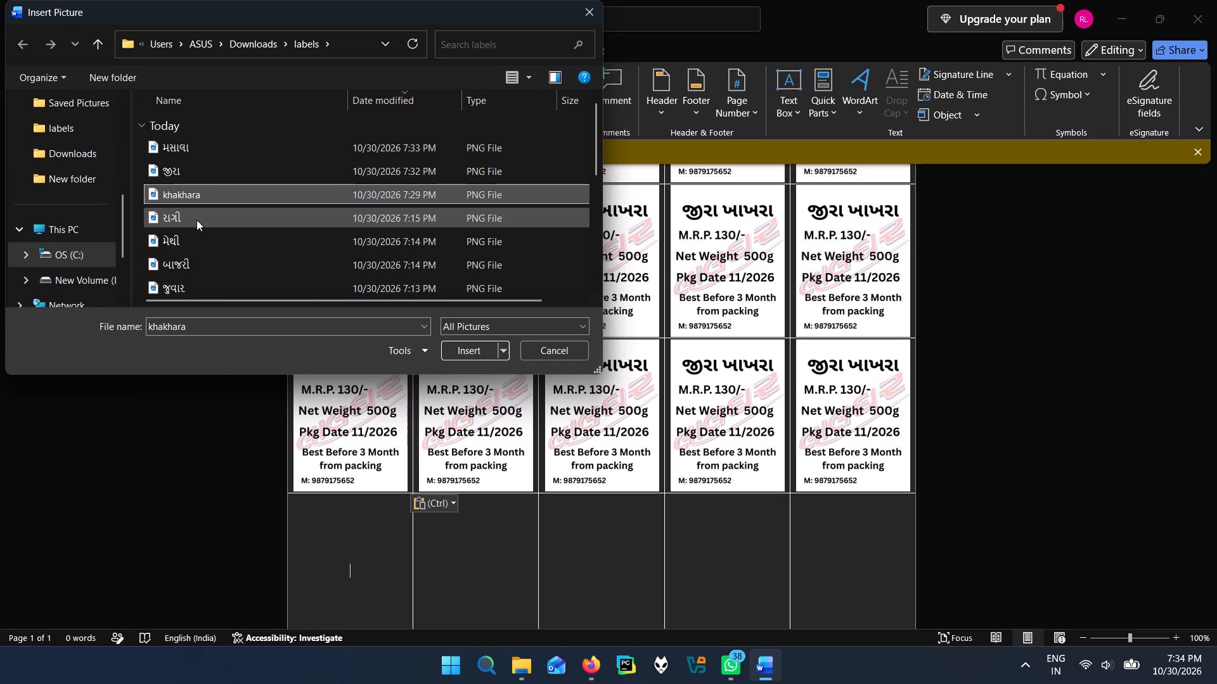
pyautogui.click(197, 246)
pyautogui.click(486, 347)
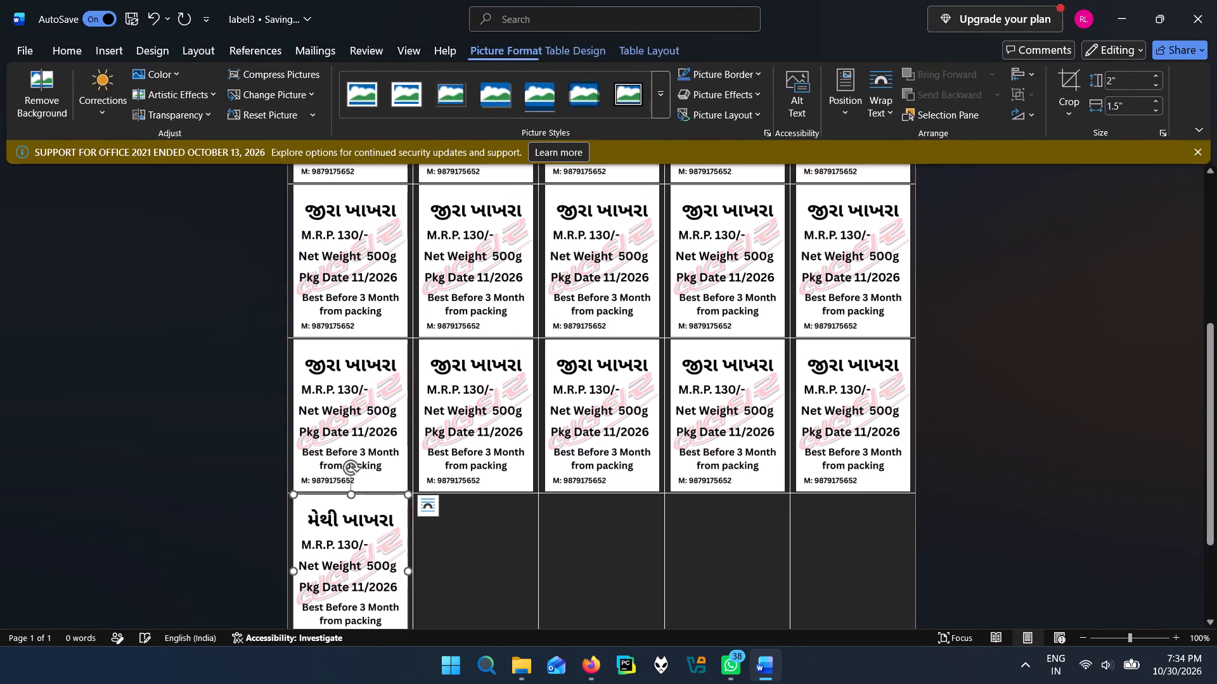
# Copy the મેથી ખાખરા label into the other four cells of the fifth row.
pyautogui.scroll(-4, 373, 502)
pyautogui.click(361, 441)
pyautogui.hotkey('ctrl', 'c')
pyautogui.click(472, 399)
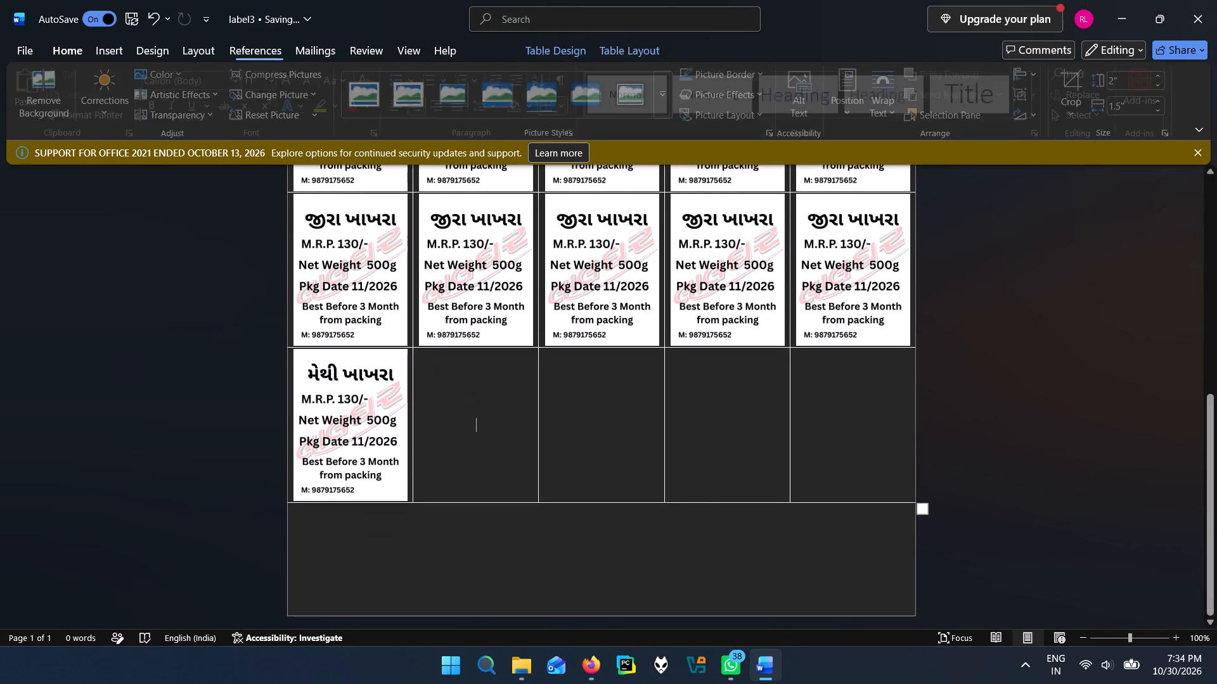
pyautogui.hotkey('ctrl', 'v')
pyautogui.click(592, 388)
pyautogui.hotkey('ctrl', 'v')
pyautogui.click(733, 397)
pyautogui.hotkey('ctrl', 'v')
pyautogui.click(873, 399)
pyautogui.hotkey('ctrl', 'v')
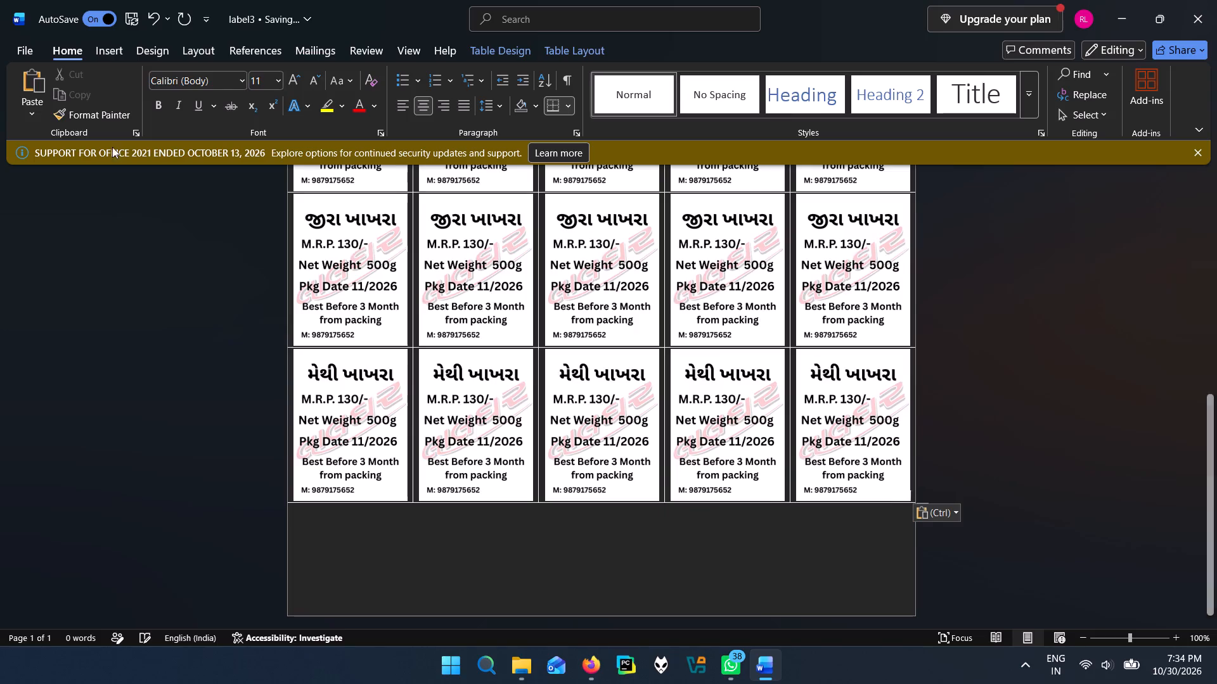
# Start saving a copy of the label sheet in the New folder inside the Downloads labels folder.
pyautogui.click(22, 46)
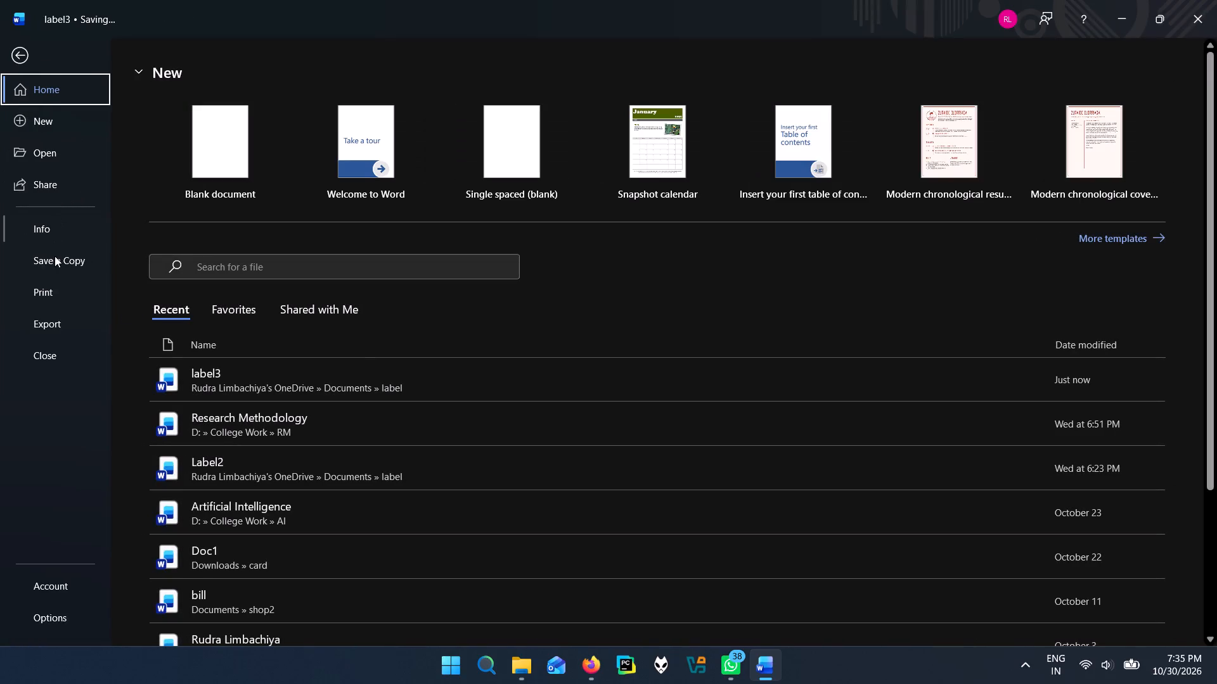
pyautogui.click(55, 256)
pyautogui.click(211, 359)
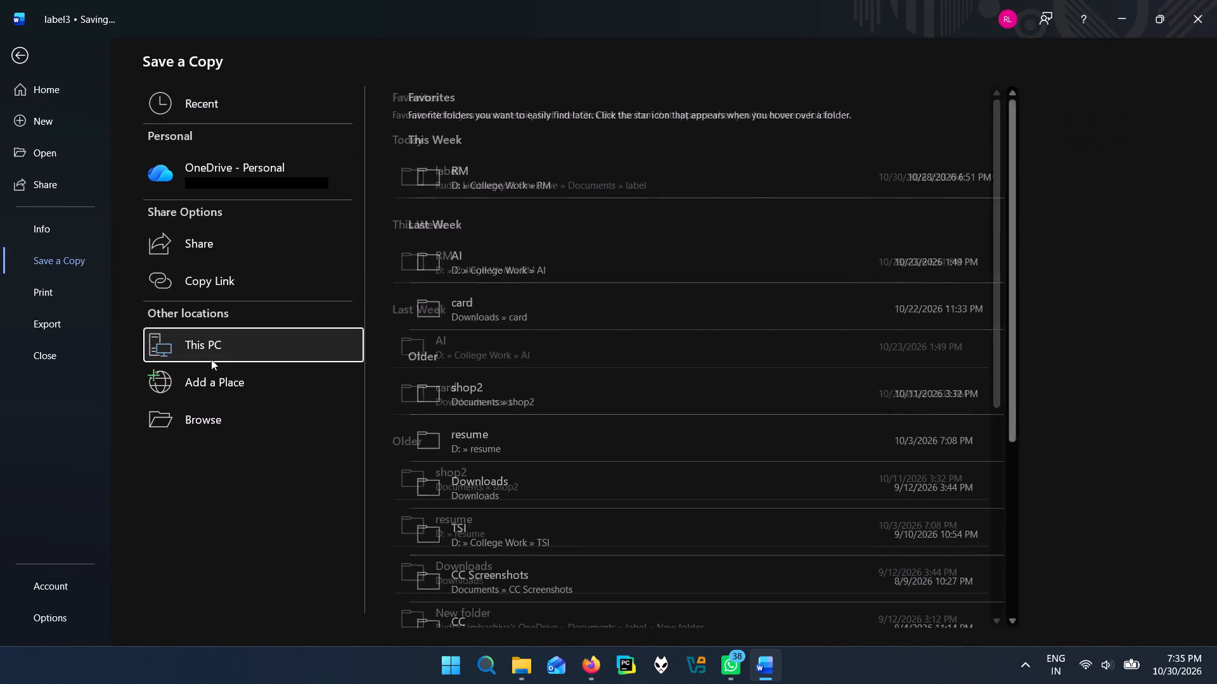
pyautogui.click(467, 182)
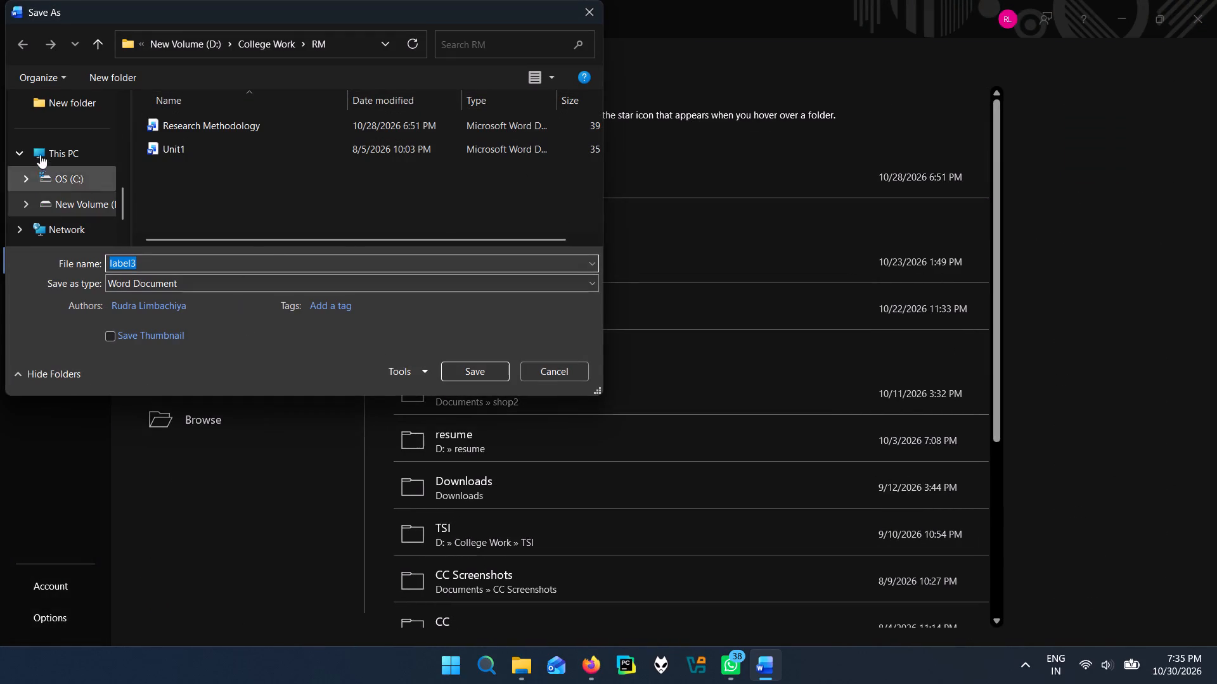
pyautogui.scroll(4, 47, 151)
pyautogui.click(75, 194)
pyautogui.click(68, 181)
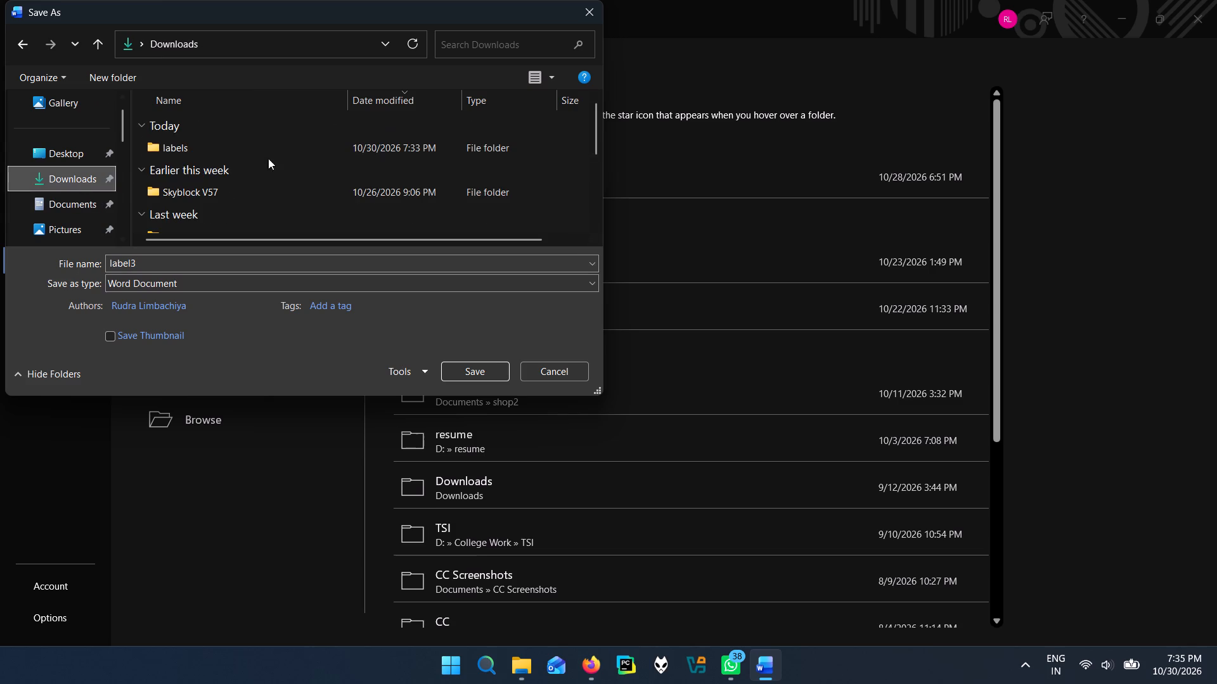
pyautogui.doubleClick(255, 153)
pyautogui.doubleClick(240, 150)
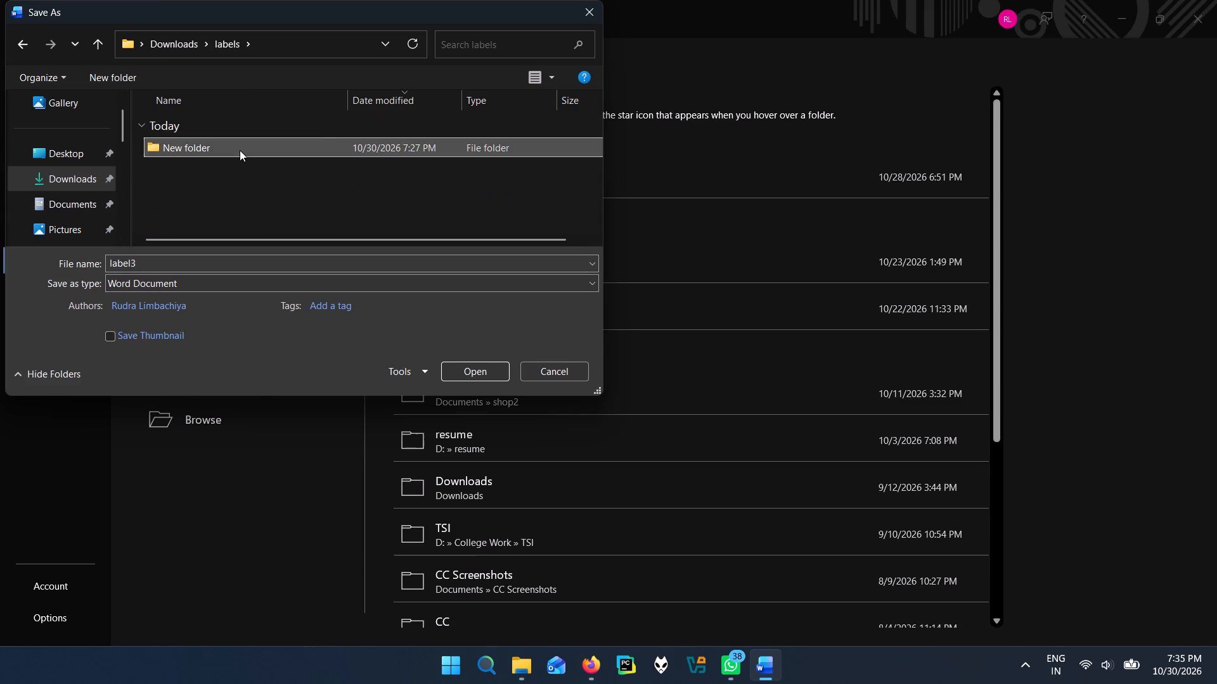
# Save the sheet as a PDF named label4 and close the PDF that opens.
pyautogui.click(170, 289)
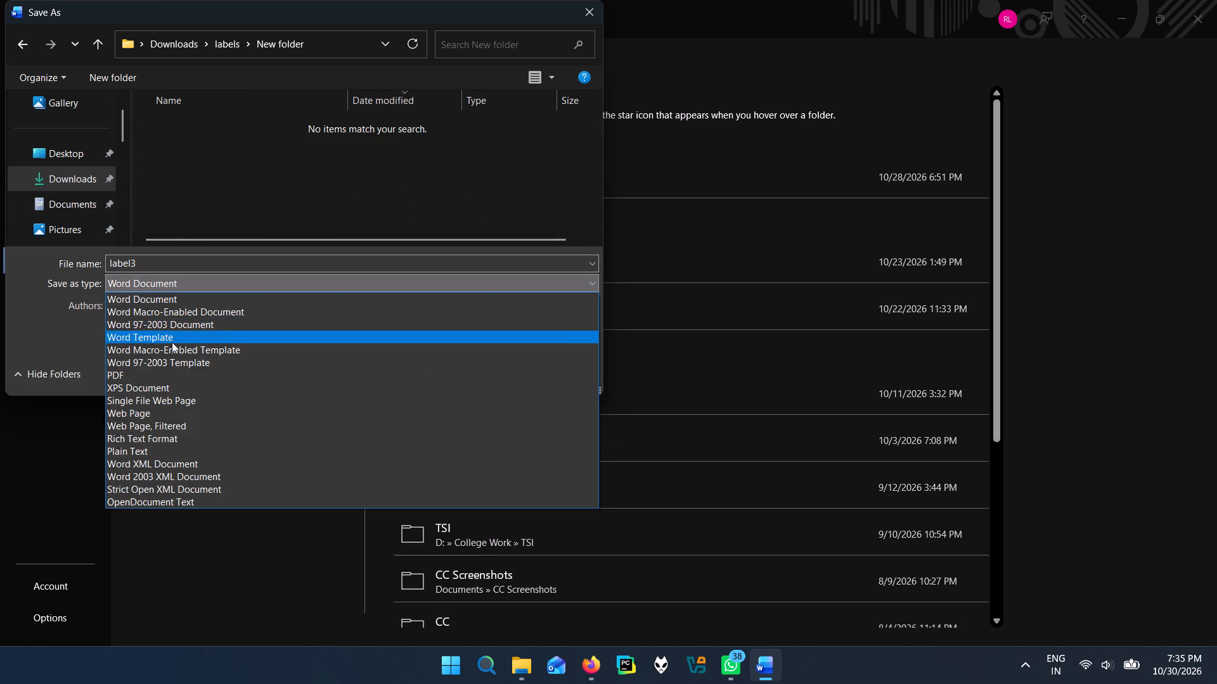
pyautogui.click(154, 376)
pyautogui.click(164, 256)
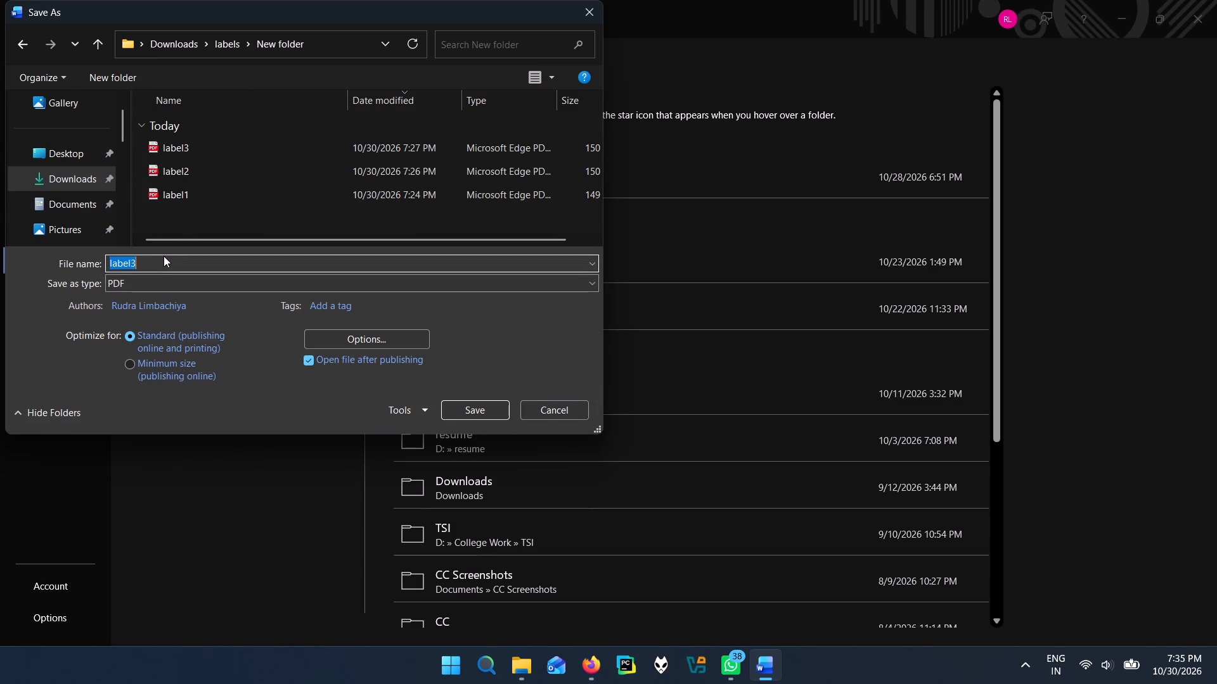
pyautogui.click(164, 255)
pyautogui.click(171, 261)
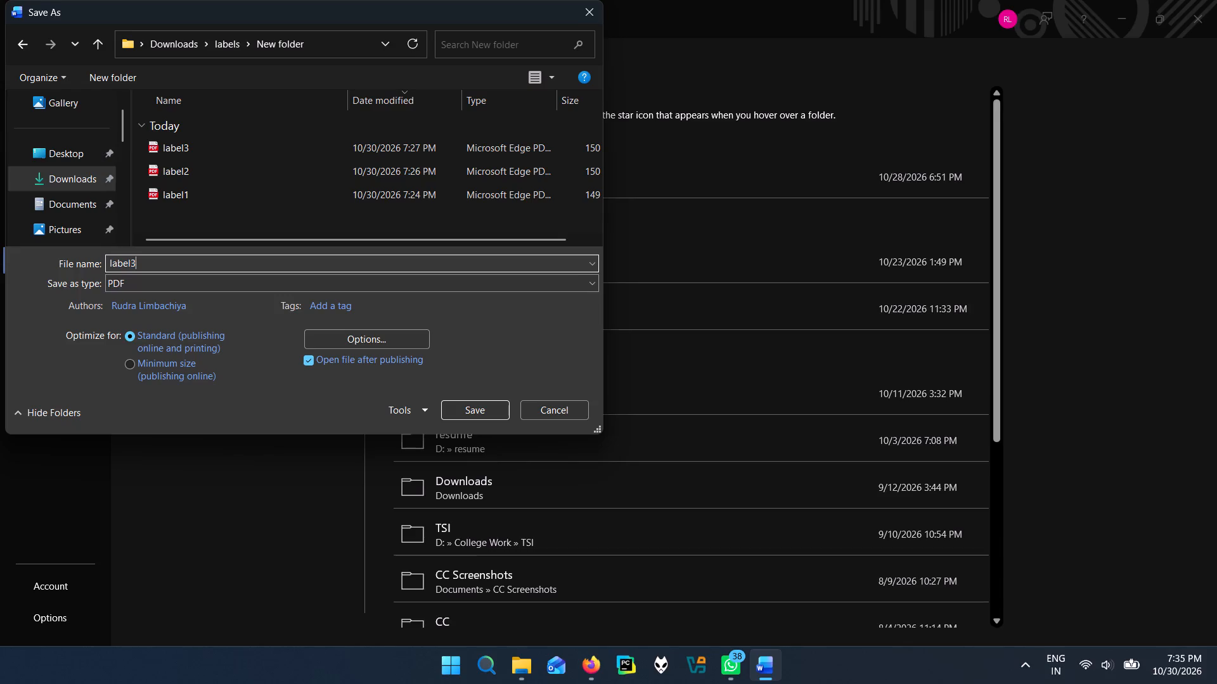
pyautogui.press('BackSpace')
pyautogui.press('4')
pyautogui.click(484, 415)
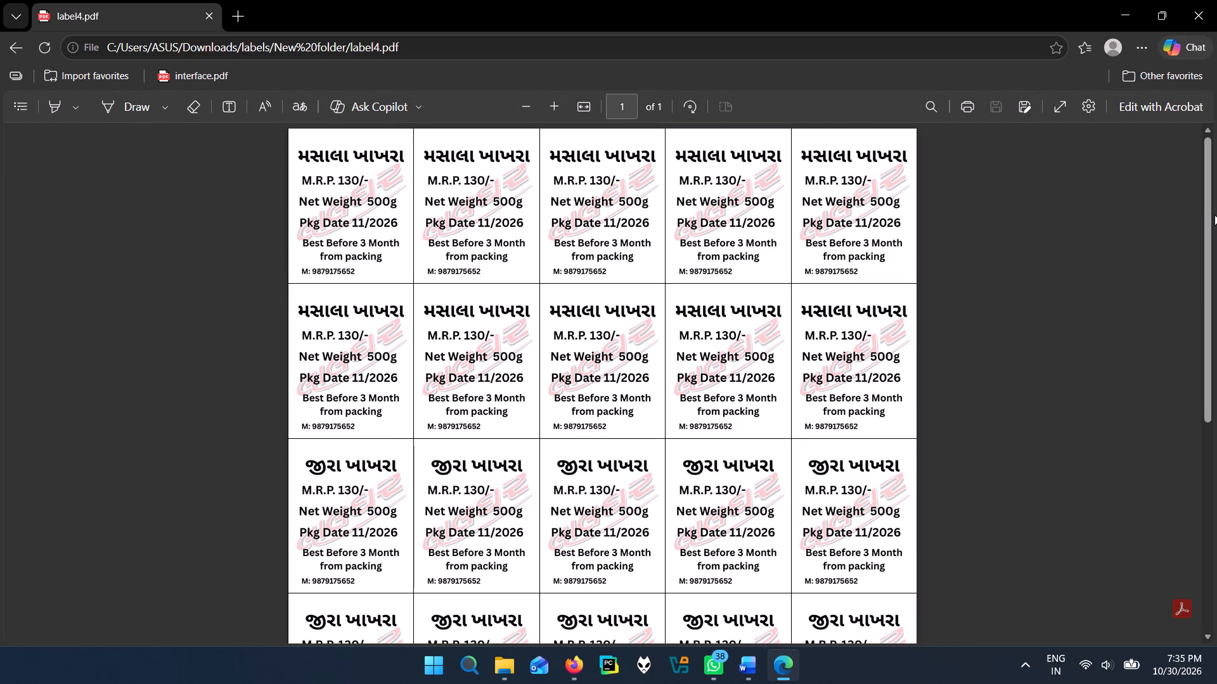
pyautogui.click(1213, 0)
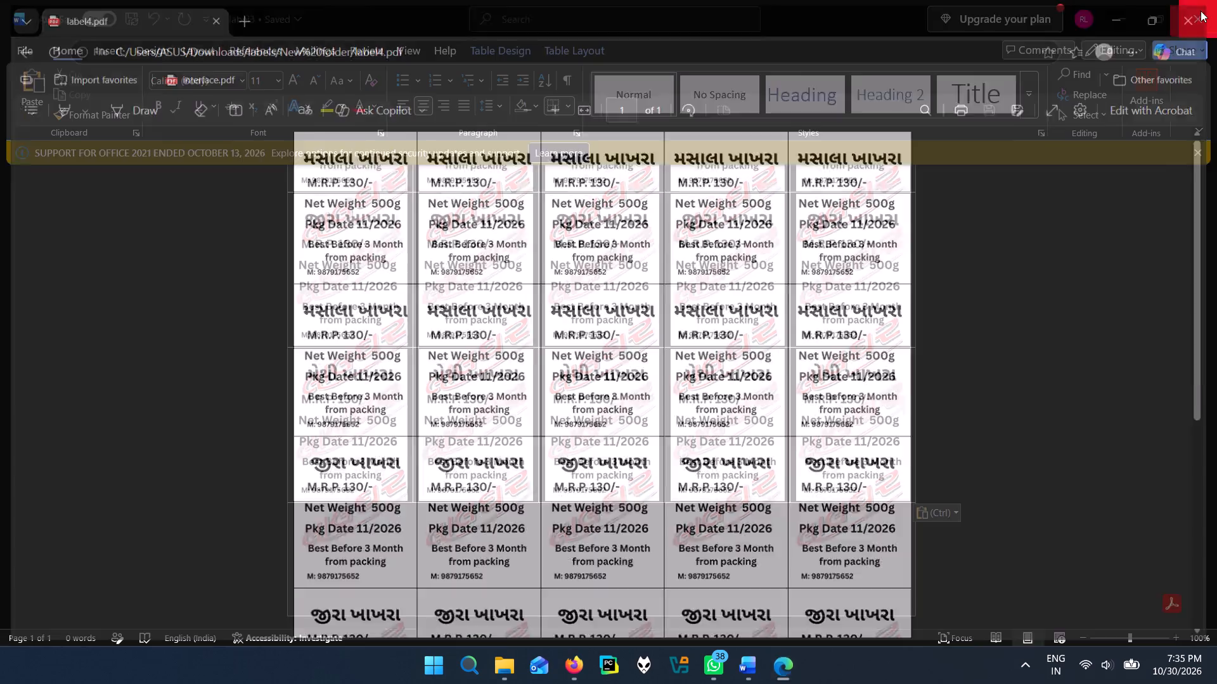
# Delete all five મેથી ખાખરા labels from the fifth row of the table.
pyautogui.scroll(2, 572, 533)
pyautogui.click(371, 509)
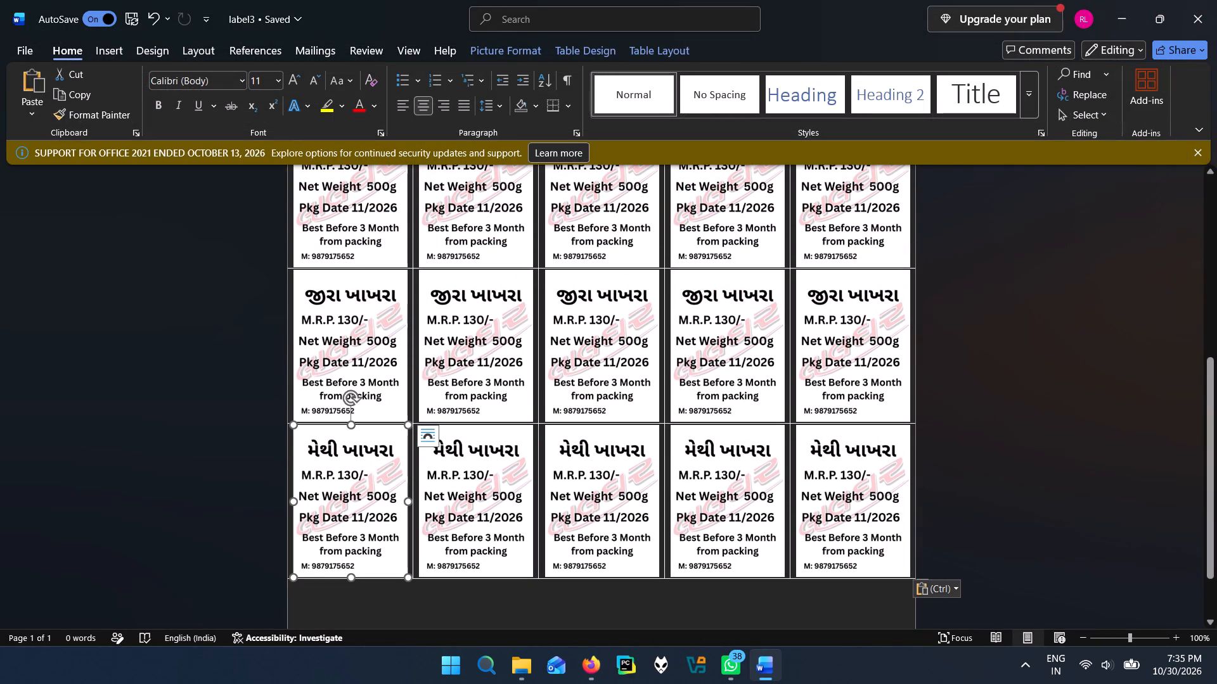
pyautogui.click(823, 494)
pyautogui.press('Delete')
pyautogui.click(721, 495)
pyautogui.press('Delete')
pyautogui.click(600, 495)
pyautogui.press('Delete')
pyautogui.click(448, 495)
pyautogui.press('Delete')
pyautogui.click(363, 493)
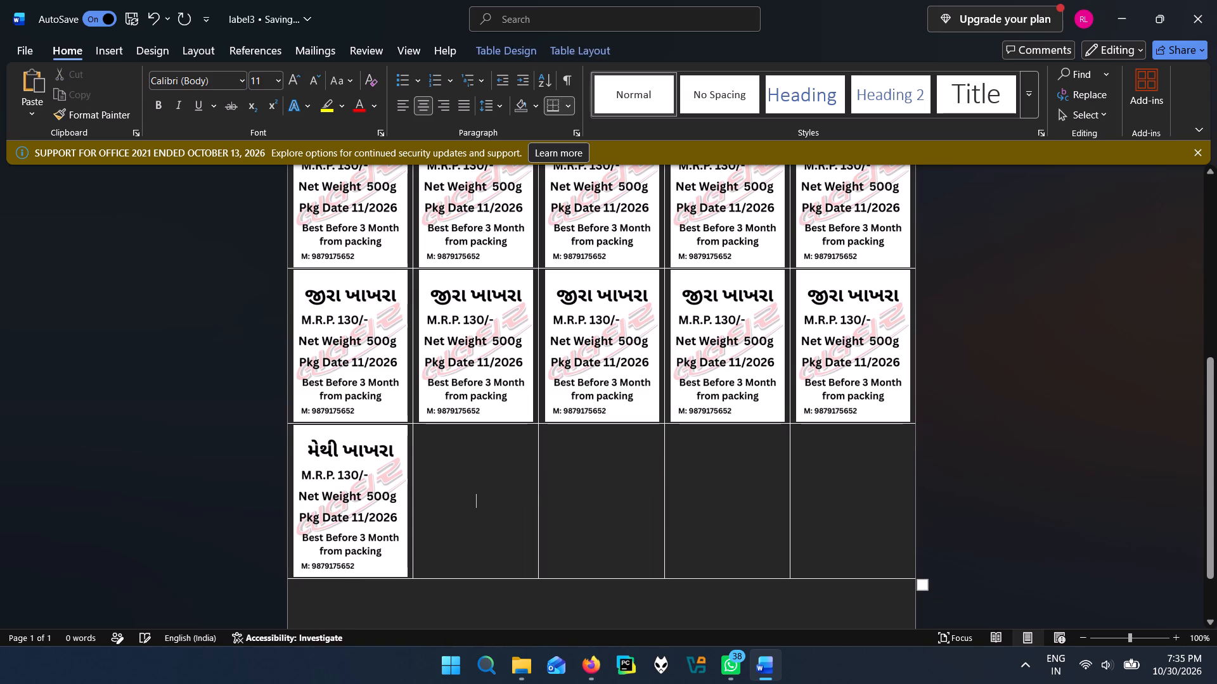
pyautogui.press('Delete')
# Delete all five જીરા ખાખરા labels from the fourth row.
pyautogui.click(362, 381)
pyautogui.press('Delete')
pyautogui.click(479, 343)
pyautogui.press('Delete')
pyautogui.click(592, 319)
pyautogui.press('Delete')
pyautogui.click(726, 313)
pyautogui.press('Delete')
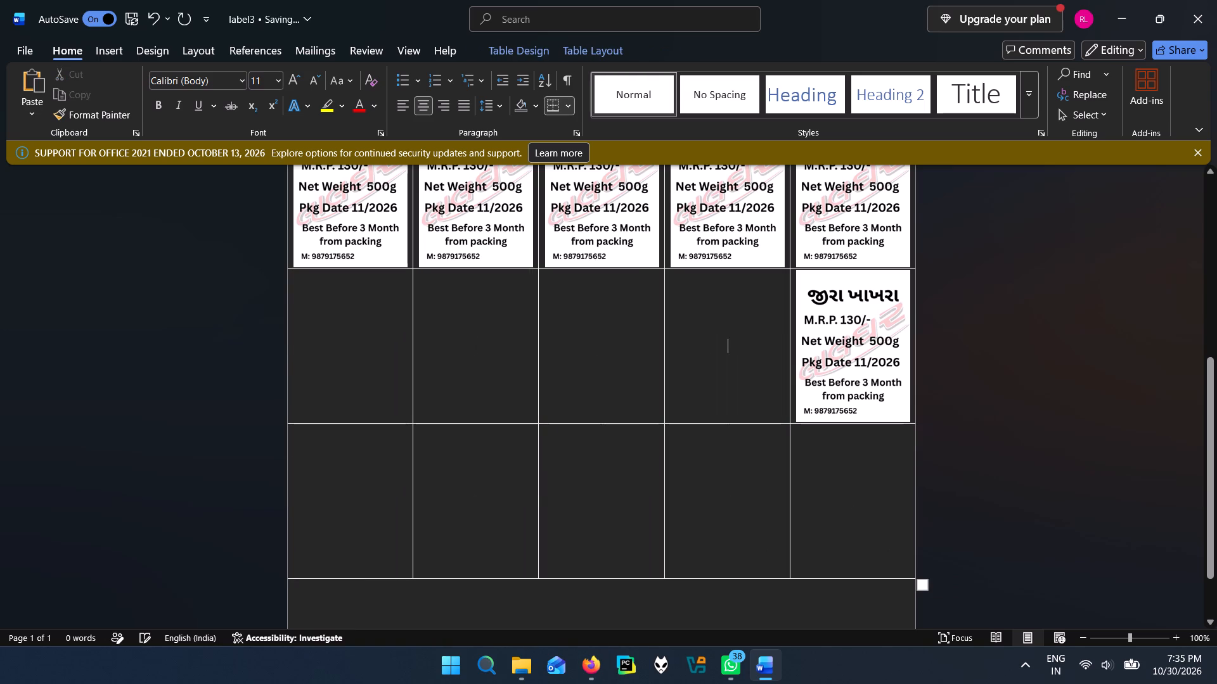
pyautogui.click(828, 307)
pyautogui.press('Delete')
# Delete all five જીરા ખાખરા labels from the third row.
pyautogui.scroll(3, 825, 311)
pyautogui.click(822, 307)
pyautogui.press('Delete')
pyautogui.click(716, 299)
pyautogui.press('Delete')
pyautogui.click(625, 309)
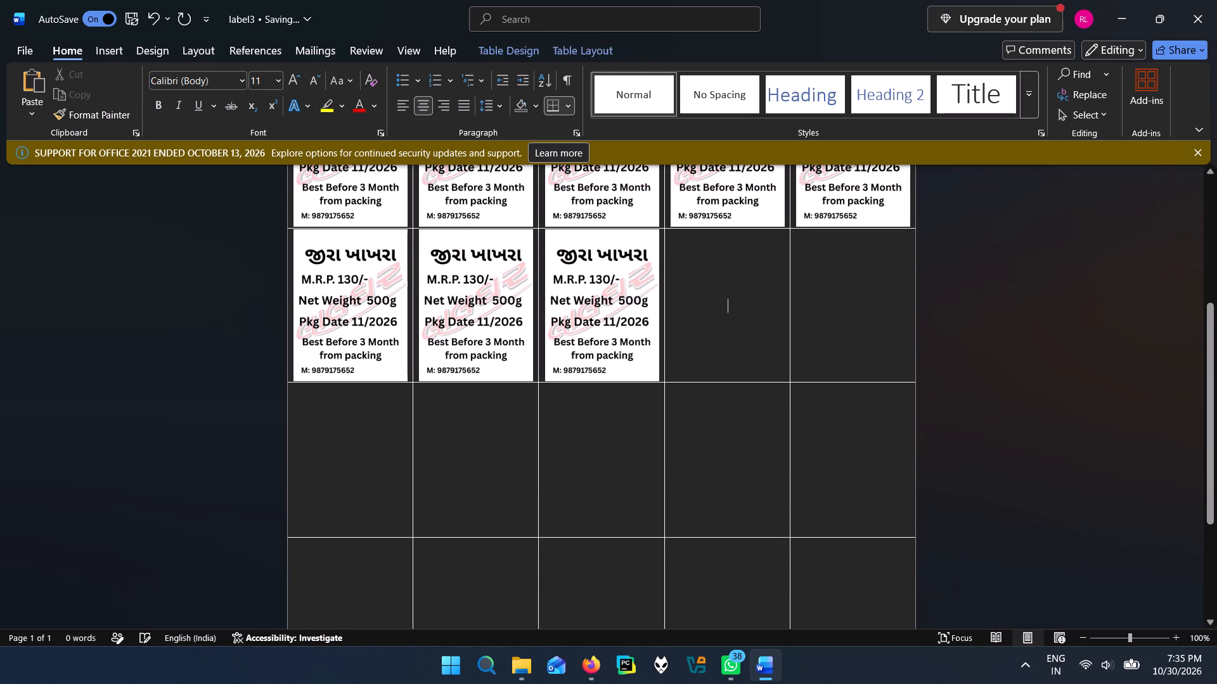
pyautogui.press('Delete')
pyautogui.click(436, 309)
pyautogui.press('Delete')
pyautogui.click(363, 304)
pyautogui.press('Delete')
# Delete all five મસાલા ખાખરા labels from the second row.
pyautogui.scroll(3, 363, 304)
pyautogui.click(358, 296)
pyautogui.press('Delete')
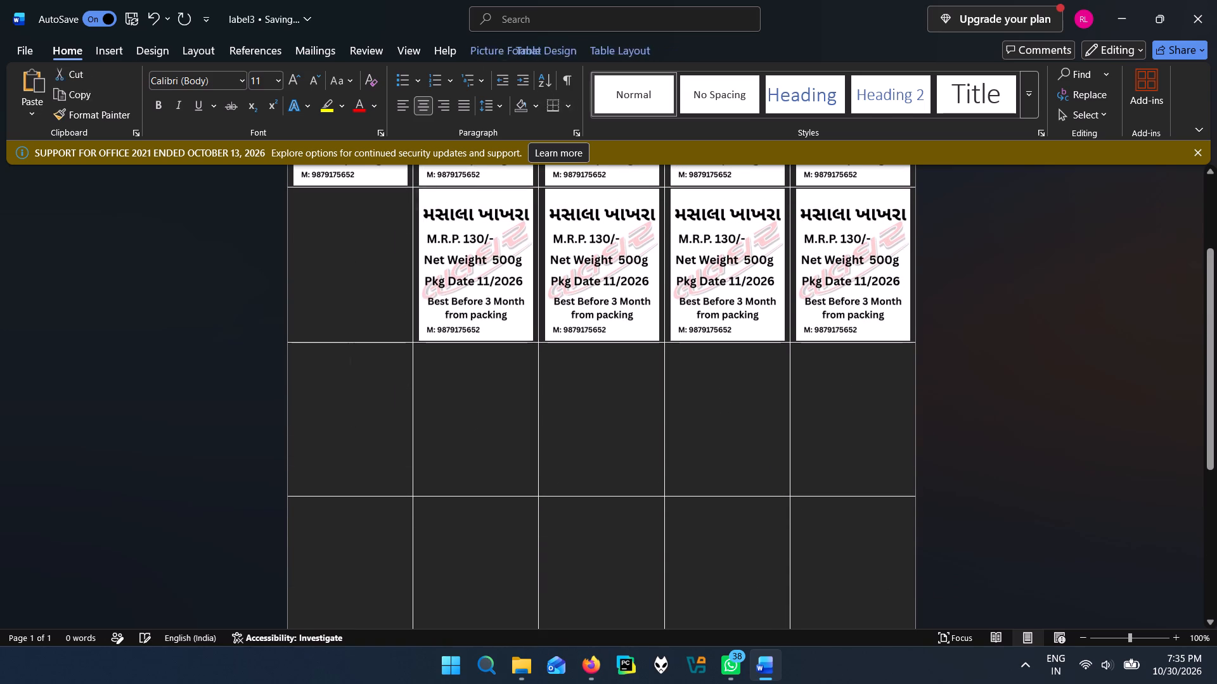
pyautogui.click(476, 263)
pyautogui.press('Delete')
pyautogui.click(674, 248)
pyautogui.press('Delete')
pyautogui.click(618, 246)
pyautogui.press('Delete')
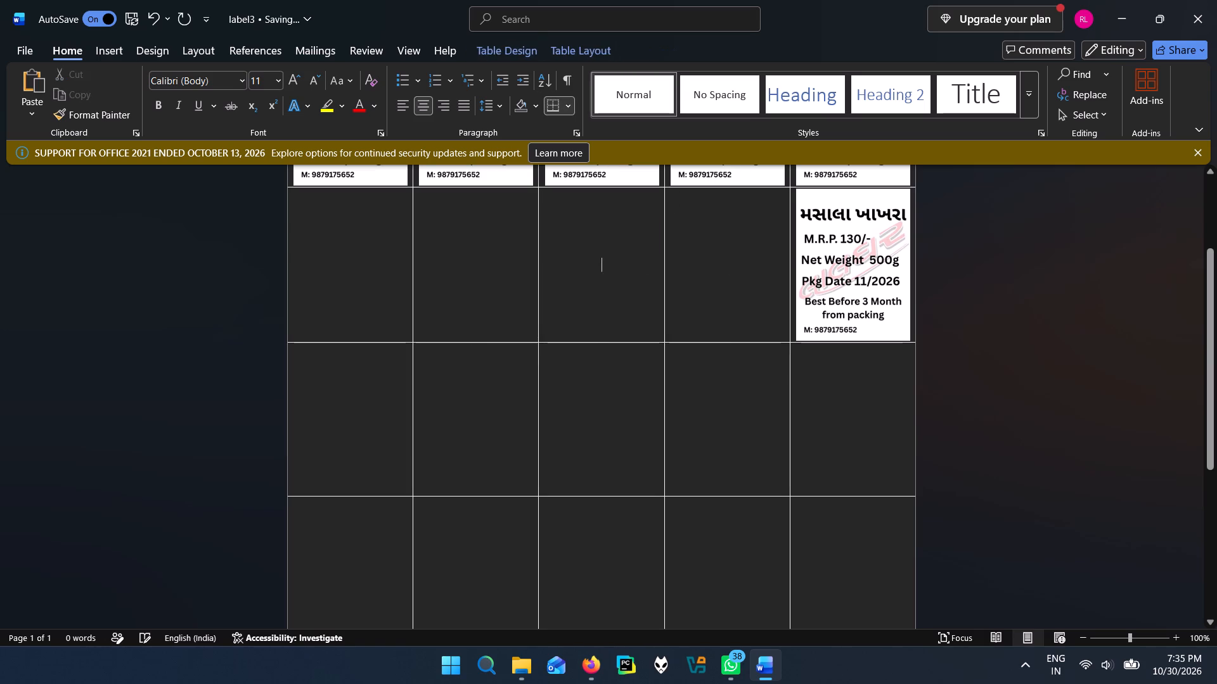
pyautogui.click(835, 242)
pyautogui.press('Delete')
# Delete all five મસાલા ખાખરા labels from the first row.
pyautogui.scroll(4, 835, 250)
pyautogui.click(837, 257)
pyautogui.press('Delete')
pyautogui.click(730, 236)
pyautogui.press('Delete')
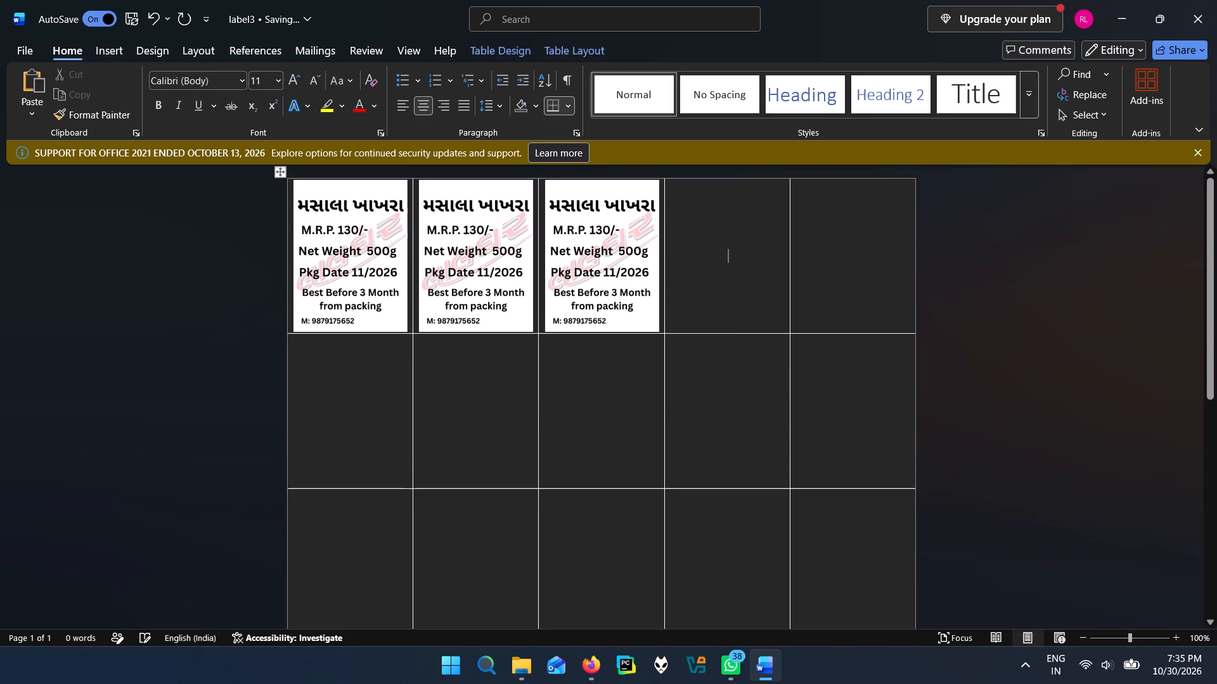
pyautogui.click(577, 227)
pyautogui.press('Delete')
pyautogui.click(449, 248)
pyautogui.press('Delete')
pyautogui.click(337, 258)
pyautogui.press('Delete')
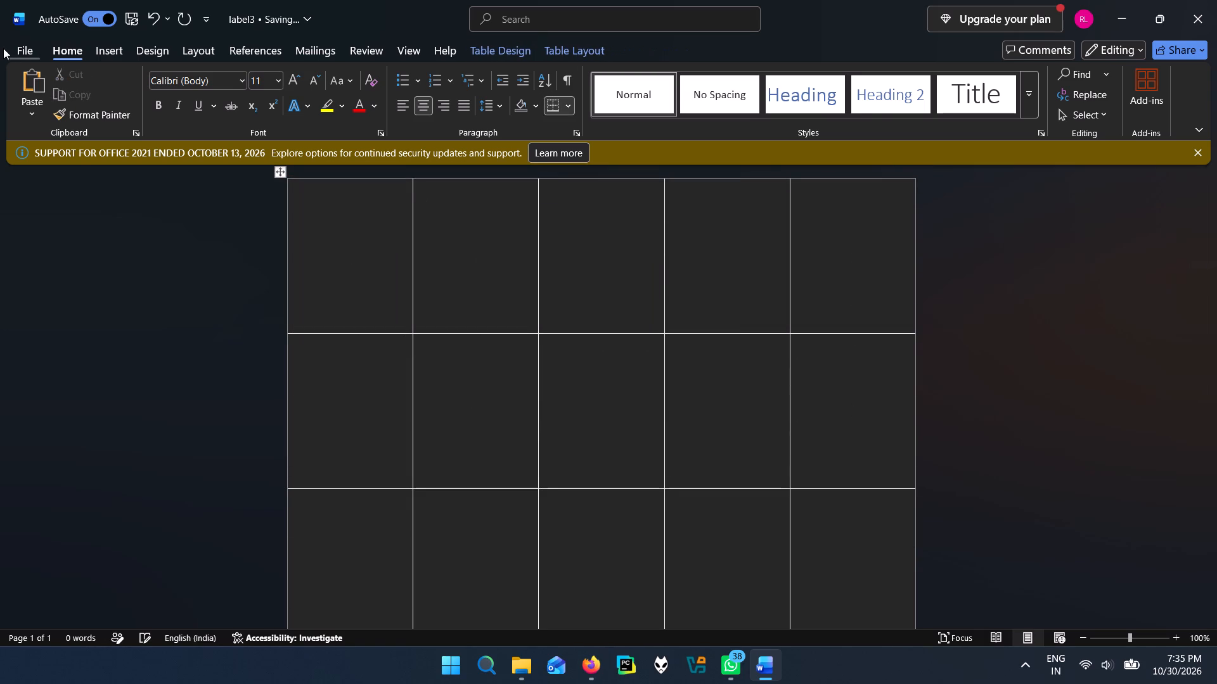
pyautogui.click(15, 49)
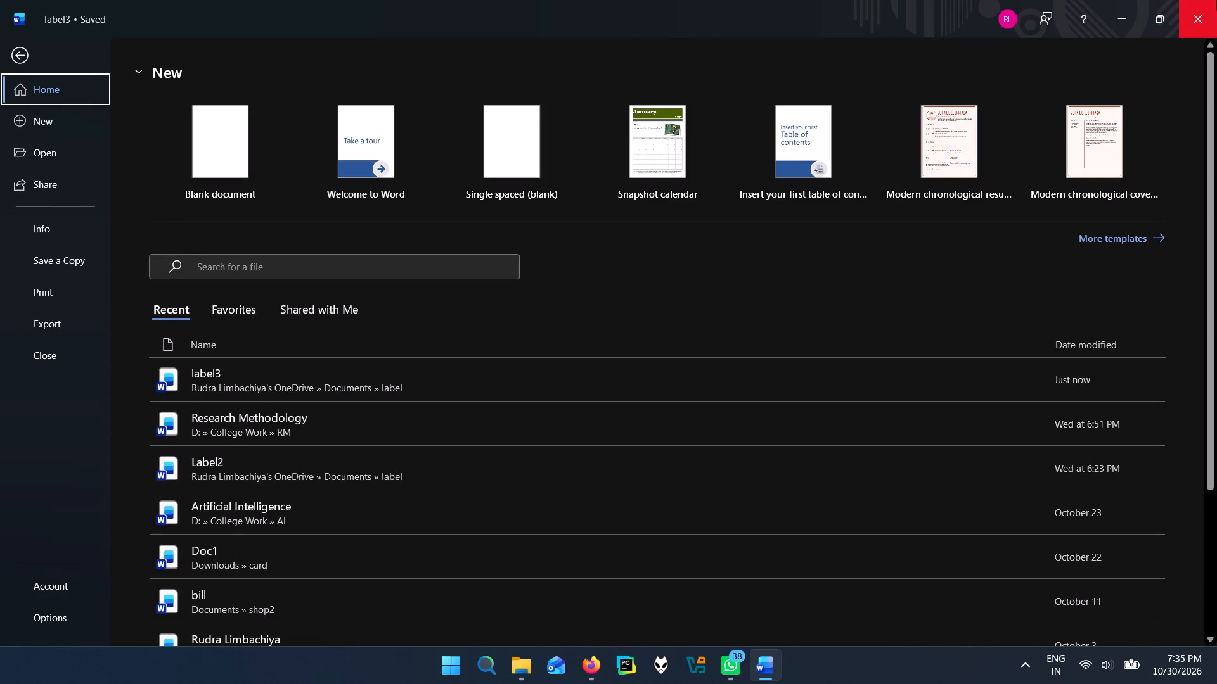
pyautogui.click(16, 53)
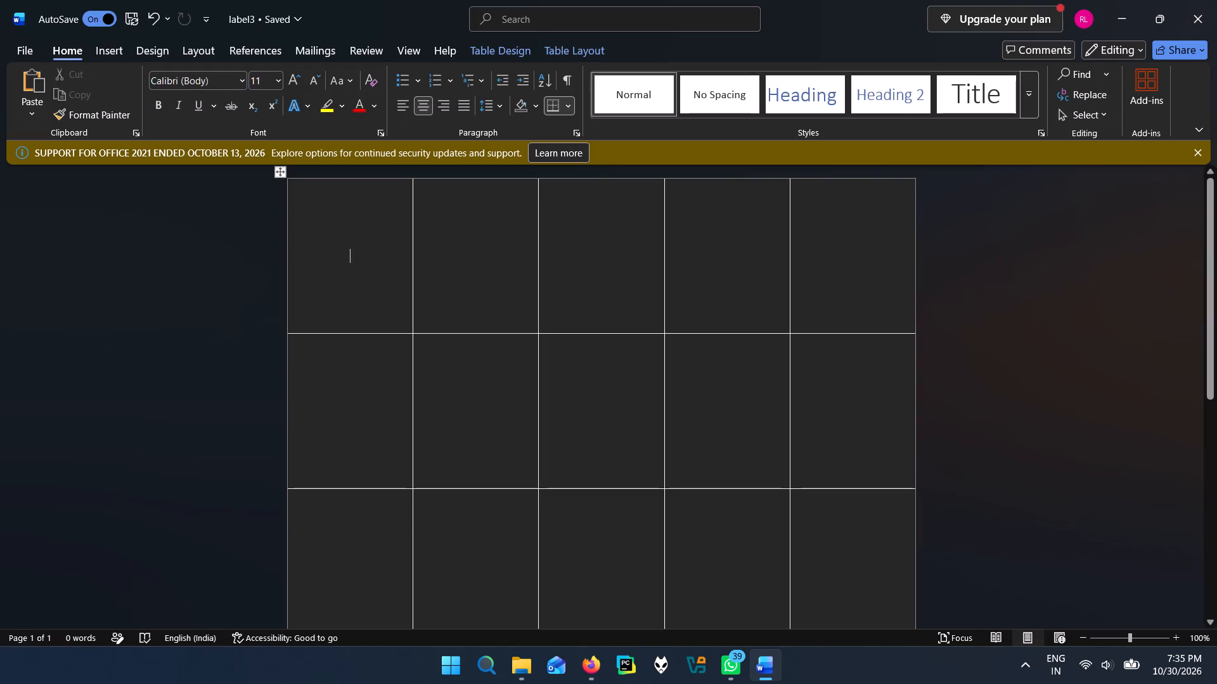
# Insert the khakhara picture from the labels folder into the first cell of the first row.
pyautogui.click(364, 244)
pyautogui.click(101, 49)
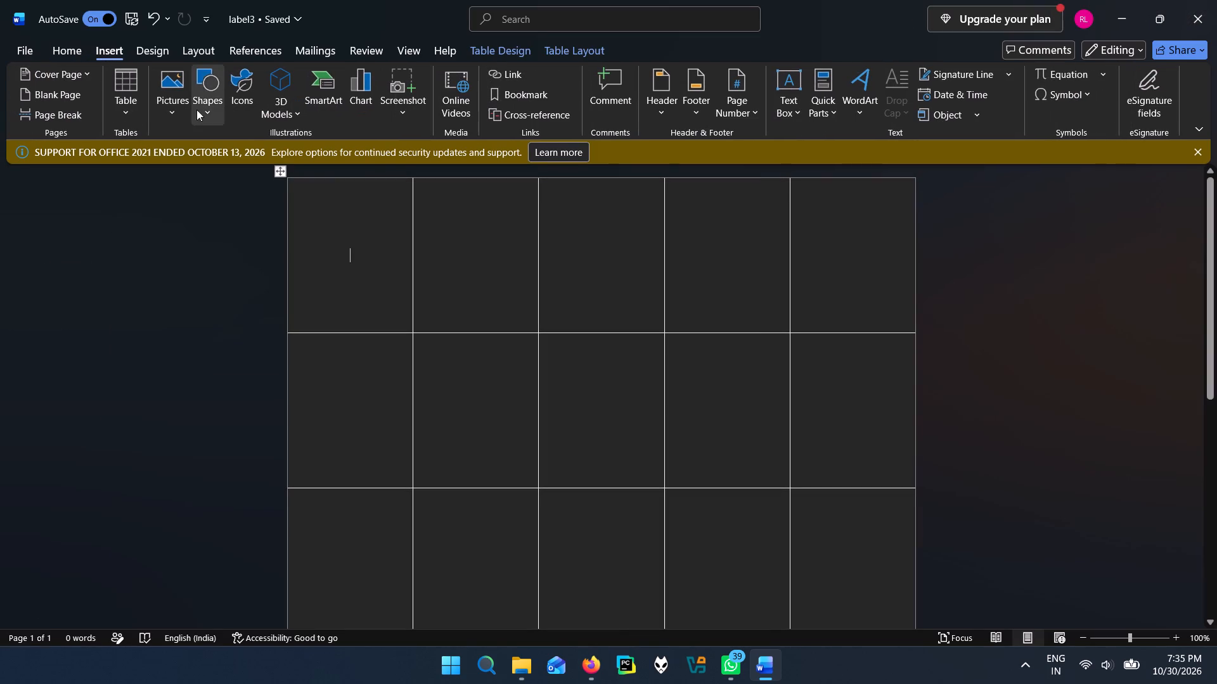
pyautogui.click(157, 68)
pyautogui.click(216, 172)
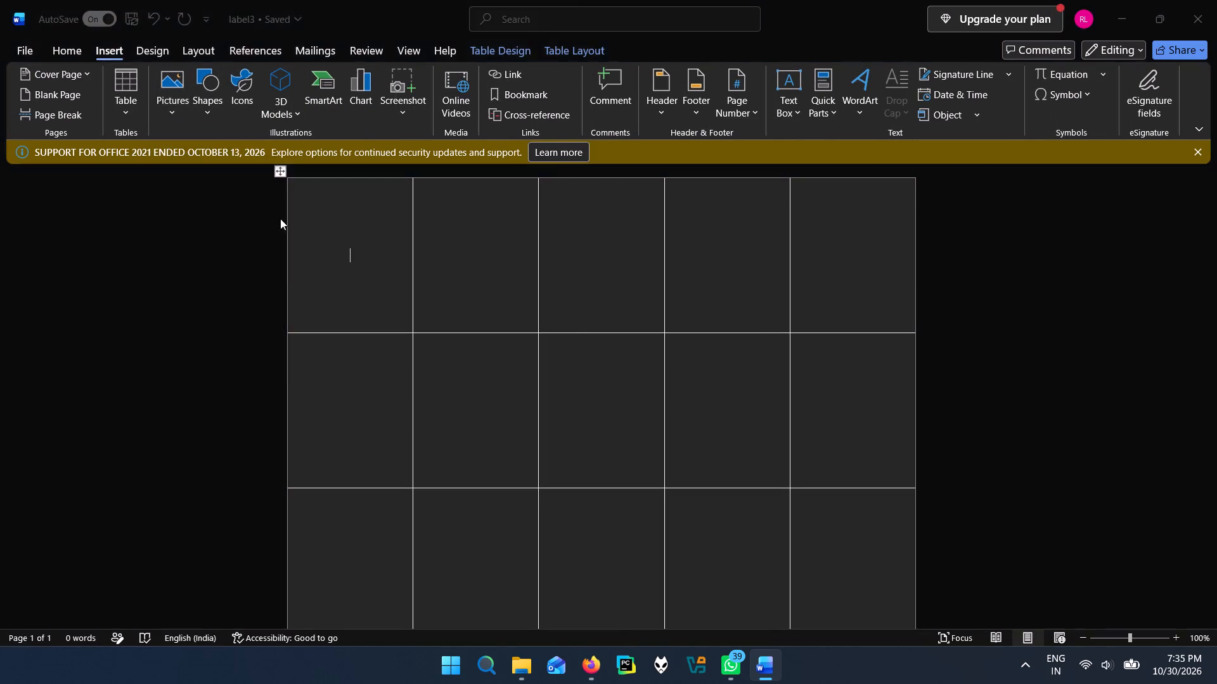
pyautogui.click(205, 191)
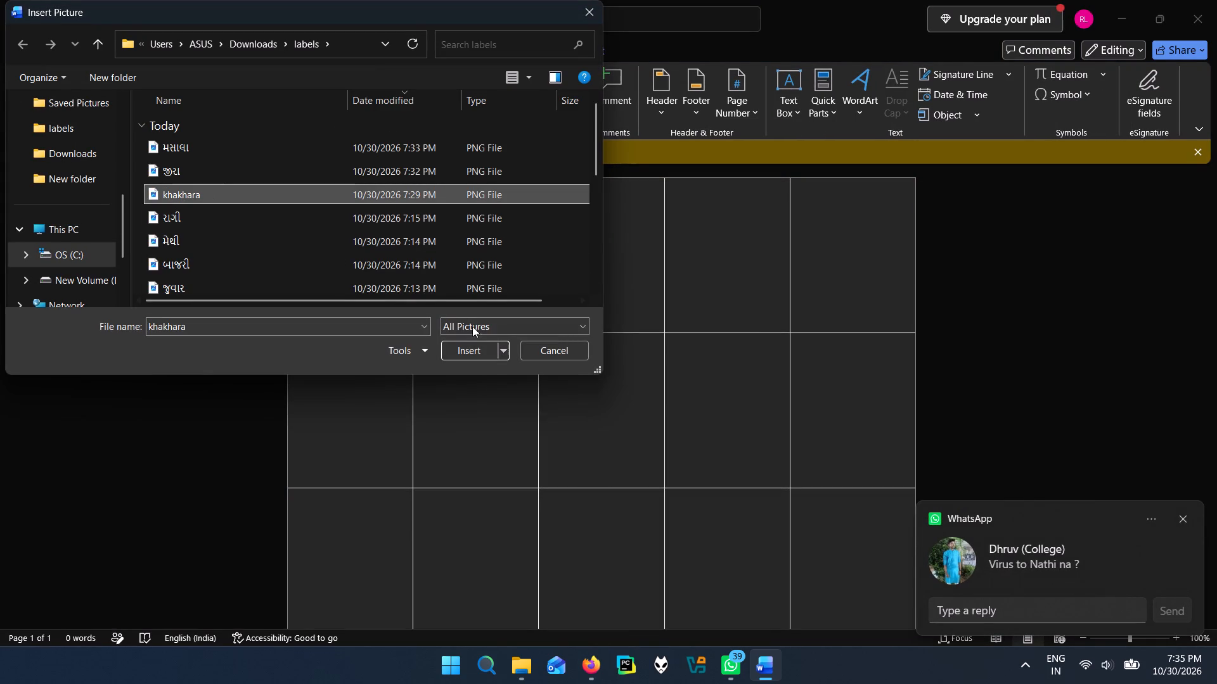
pyautogui.click(462, 354)
# Copy the plain ખાખરા label into the other four cells of the first row.
pyautogui.click(347, 256)
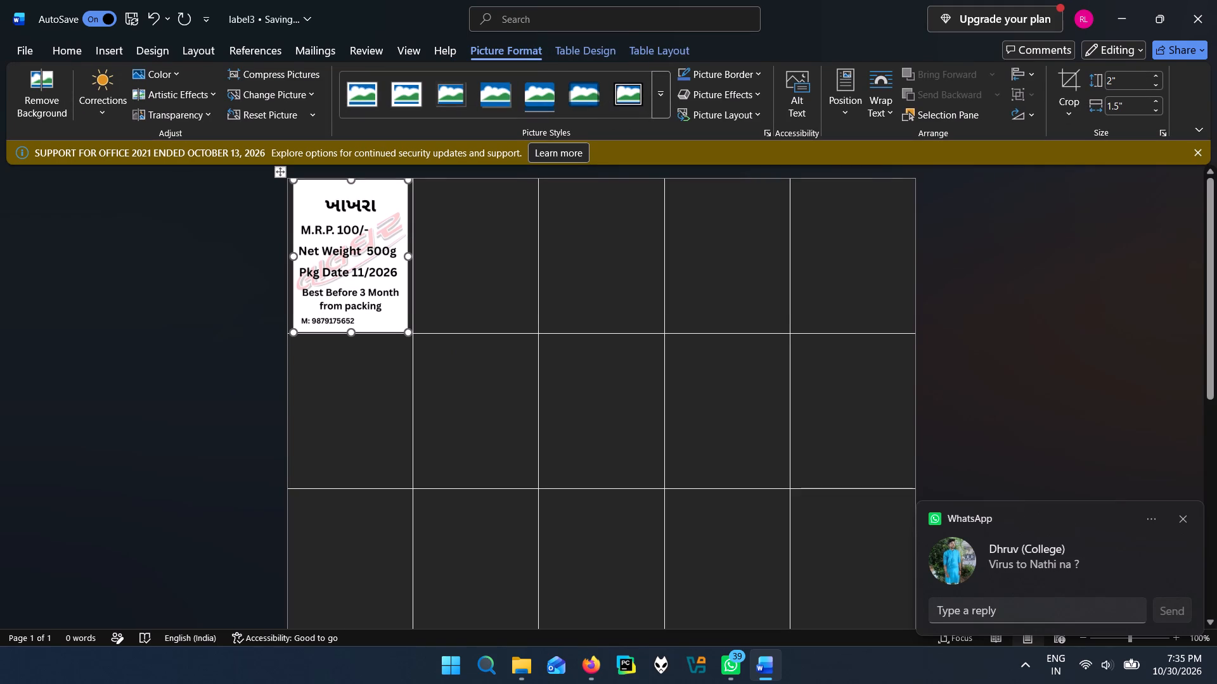
pyautogui.hotkey('ctrl', 'c')
pyautogui.click(444, 243)
pyautogui.hotkey('ctrl', 'v')
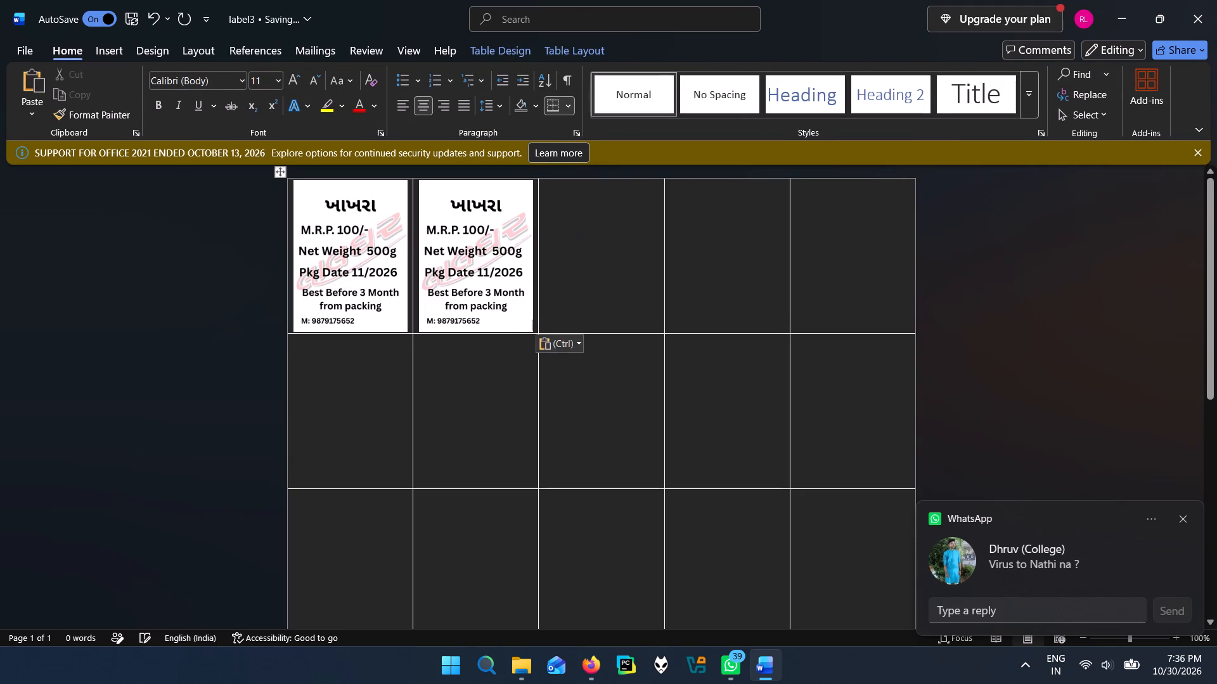
pyautogui.click(594, 243)
pyautogui.hotkey('ctrl', 'v')
pyautogui.click(710, 228)
pyautogui.hotkey('ctrl', 'v')
pyautogui.click(861, 234)
pyautogui.hotkey('ctrl', 'v')
# Paste the plain ખાખરા label into all five cells of the second row.
pyautogui.click(862, 419)
pyautogui.hotkey('ctrl', 'v')
pyautogui.keyDown('ctrl'); pyautogui.click(737, 391); pyautogui.keyUp('ctrl')
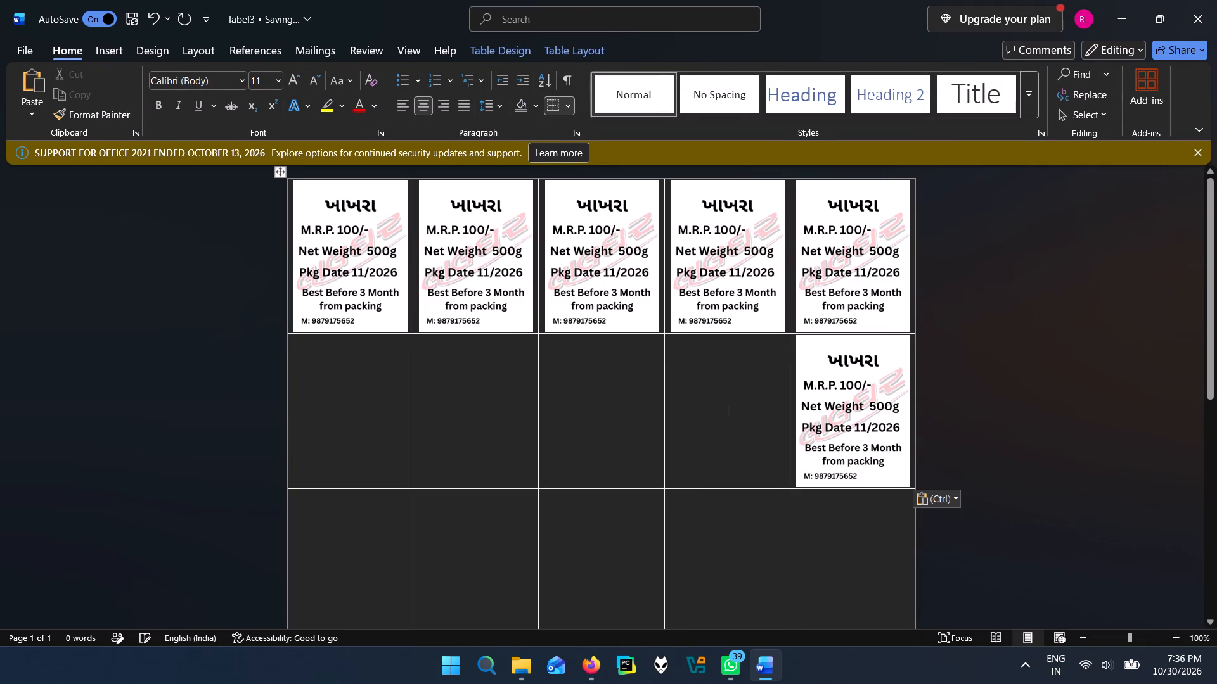
pyautogui.keyDown('ctrl'); pyautogui.click(591, 398); pyautogui.keyUp('ctrl')
pyautogui.hotkey('ctrl', 'v')
pyautogui.click(482, 402)
pyautogui.hotkey('ctrl', 'v')
pyautogui.click(330, 378)
pyautogui.hotkey('ctrl', 'v')
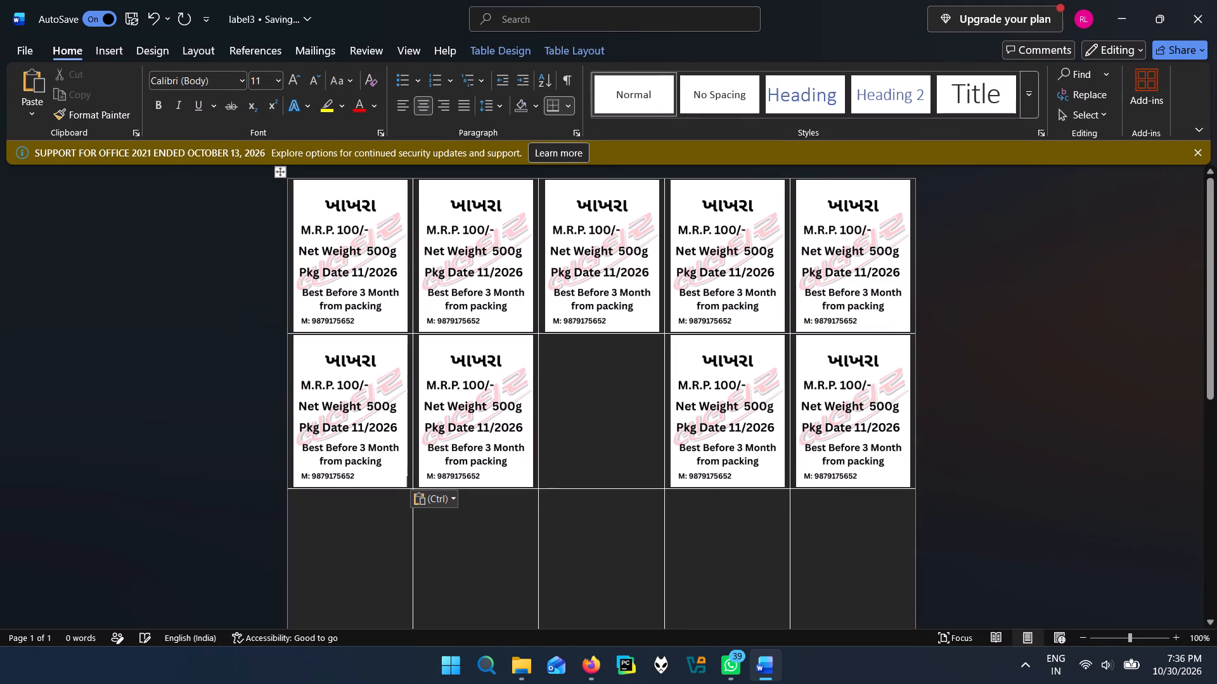
pyautogui.click(608, 398)
pyautogui.hotkey('ctrl', 'v')
# Paste the plain ખાખરા label into all five cells of the third row.
pyautogui.scroll(-2, 672, 376)
pyautogui.click(766, 457)
pyautogui.hotkey('ctrl', 'v')
pyautogui.click(576, 460)
pyautogui.hotkey('ctrl', 'v')
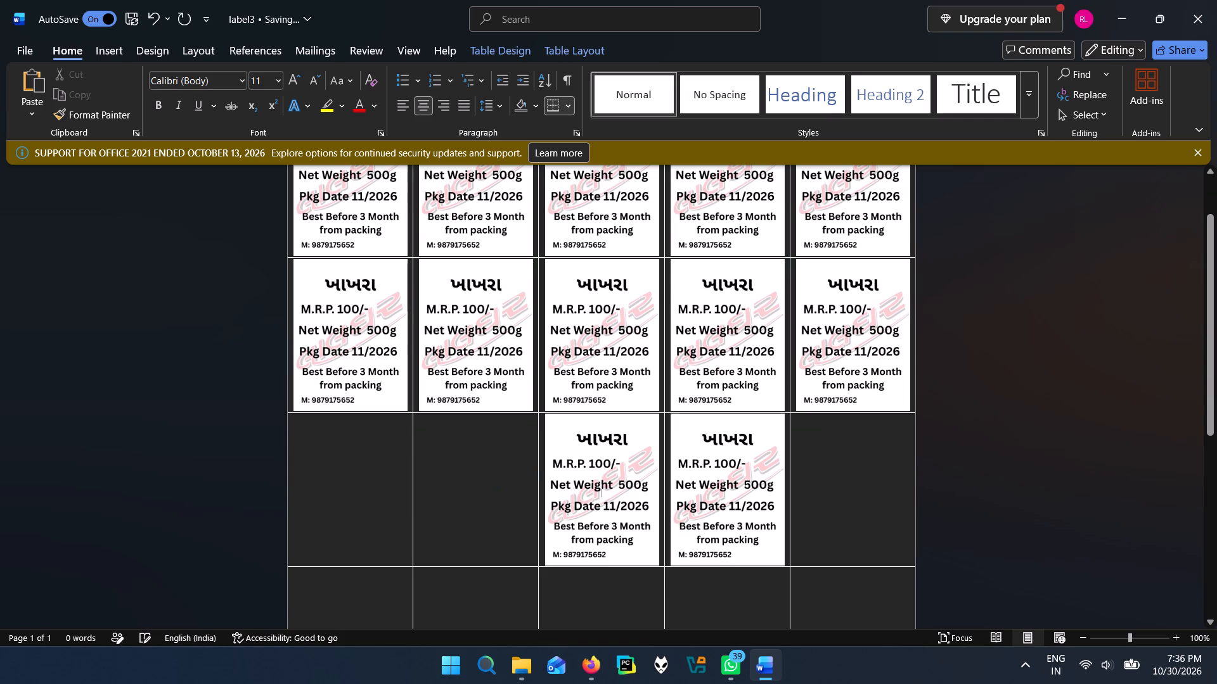
pyautogui.click(438, 471)
pyautogui.hotkey('ctrl', 'v')
pyautogui.click(356, 450)
pyautogui.hotkey('ctrl', 'v')
pyautogui.click(820, 481)
pyautogui.hotkey('ctrl', 'v')
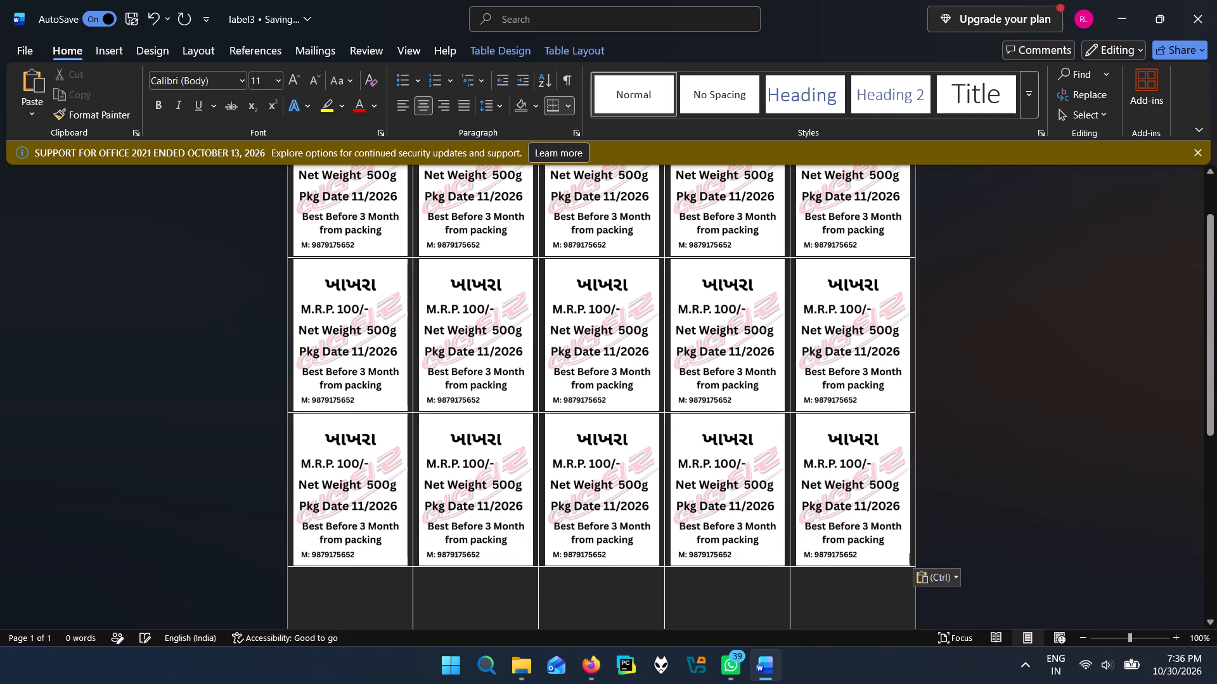
# Paste the plain ખાખરા label into all five cells of the fourth row.
pyautogui.scroll(-4, 818, 467)
pyautogui.click(847, 491)
pyautogui.hotkey('ctrl', 'v')
pyautogui.click(727, 464)
pyautogui.hotkey('ctrl', 'v')
pyautogui.click(548, 439)
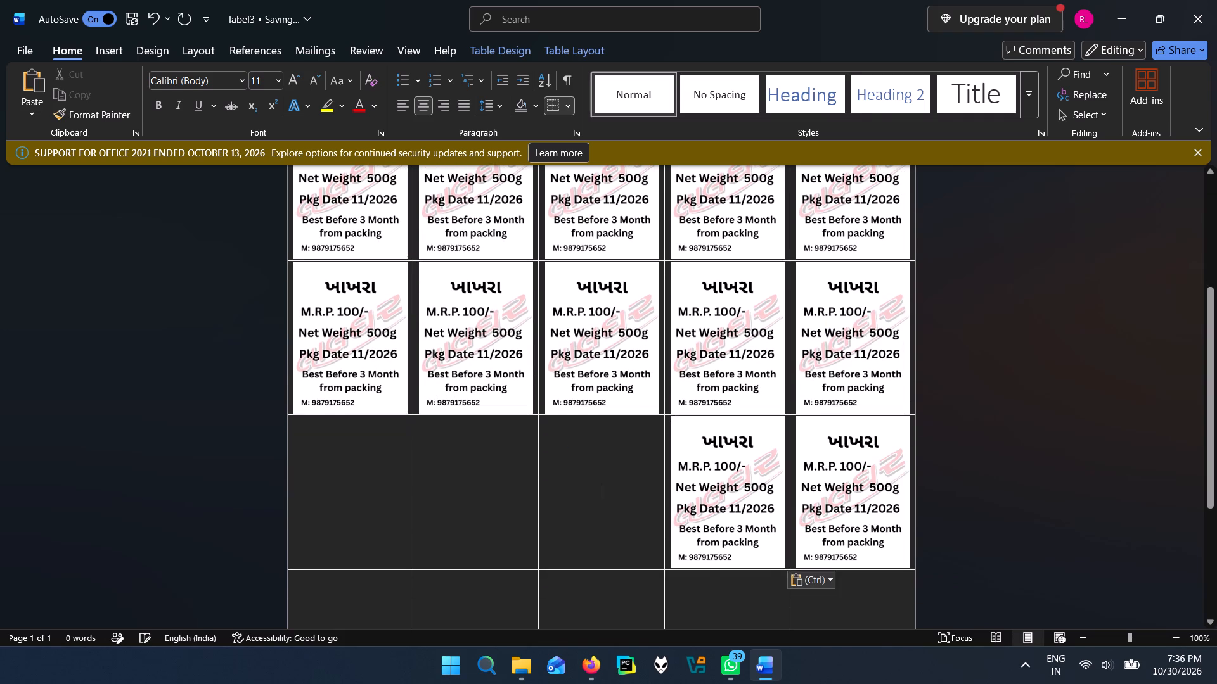
pyautogui.hotkey('ctrl', 'v')
pyautogui.click(455, 458)
pyautogui.hotkey('ctrl', 'v')
pyautogui.click(395, 467)
pyautogui.hotkey('ctrl', 'v')
# Paste the plain ખાખરા label into all five cells of the fifth row.
pyautogui.scroll(-3, 417, 499)
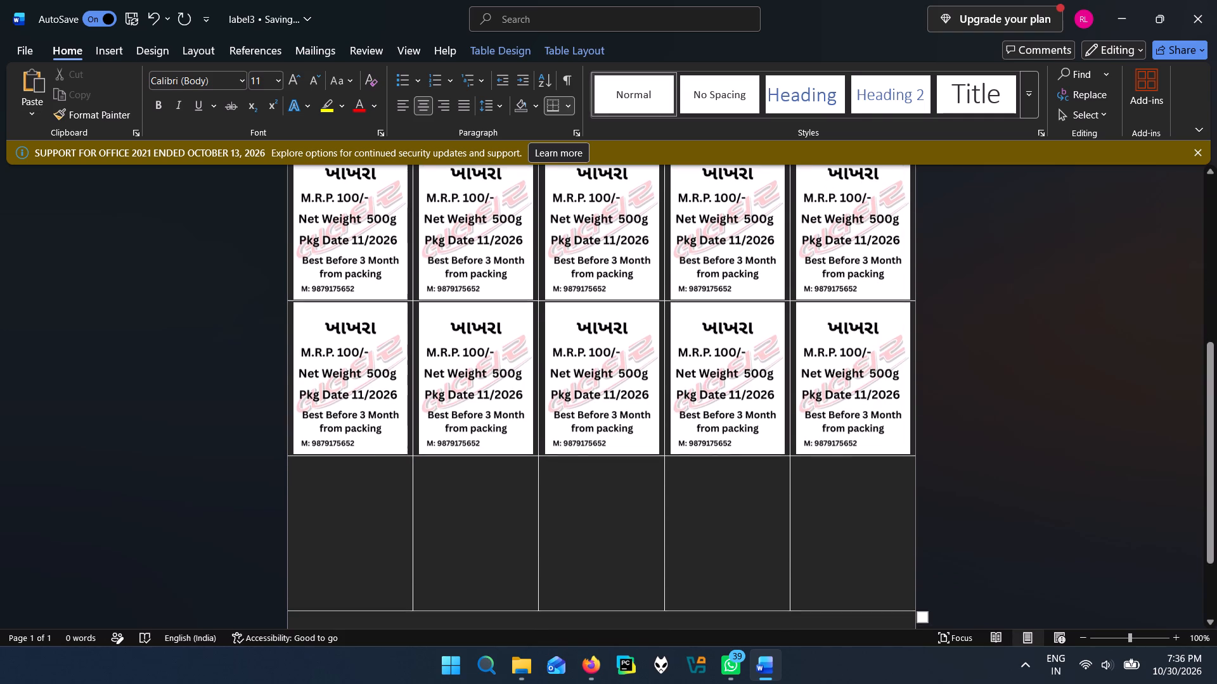
pyautogui.click(334, 475)
pyautogui.hotkey('ctrl', 'v')
pyautogui.click(529, 526)
pyautogui.hotkey('ctrl', 'v')
pyautogui.click(633, 503)
pyautogui.hotkey('ctrl', 'v')
pyautogui.click(738, 517)
pyautogui.hotkey('ctrl', 'v')
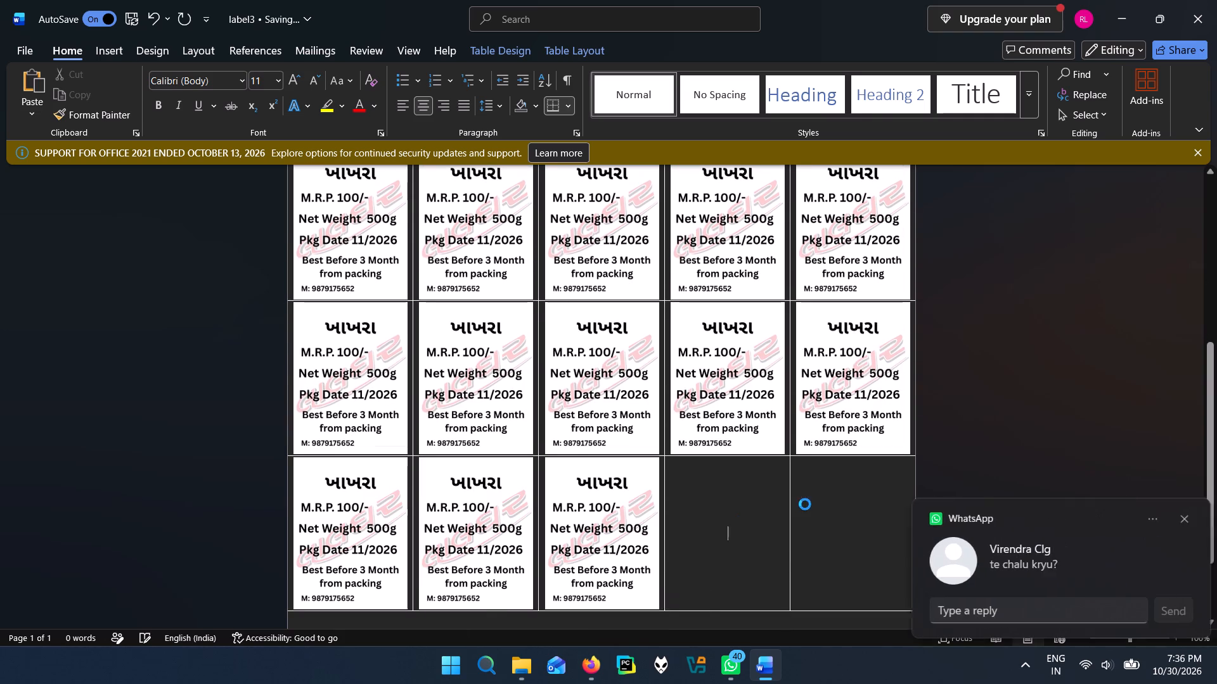
pyautogui.click(827, 499)
pyautogui.hotkey('ctrl', 'v')
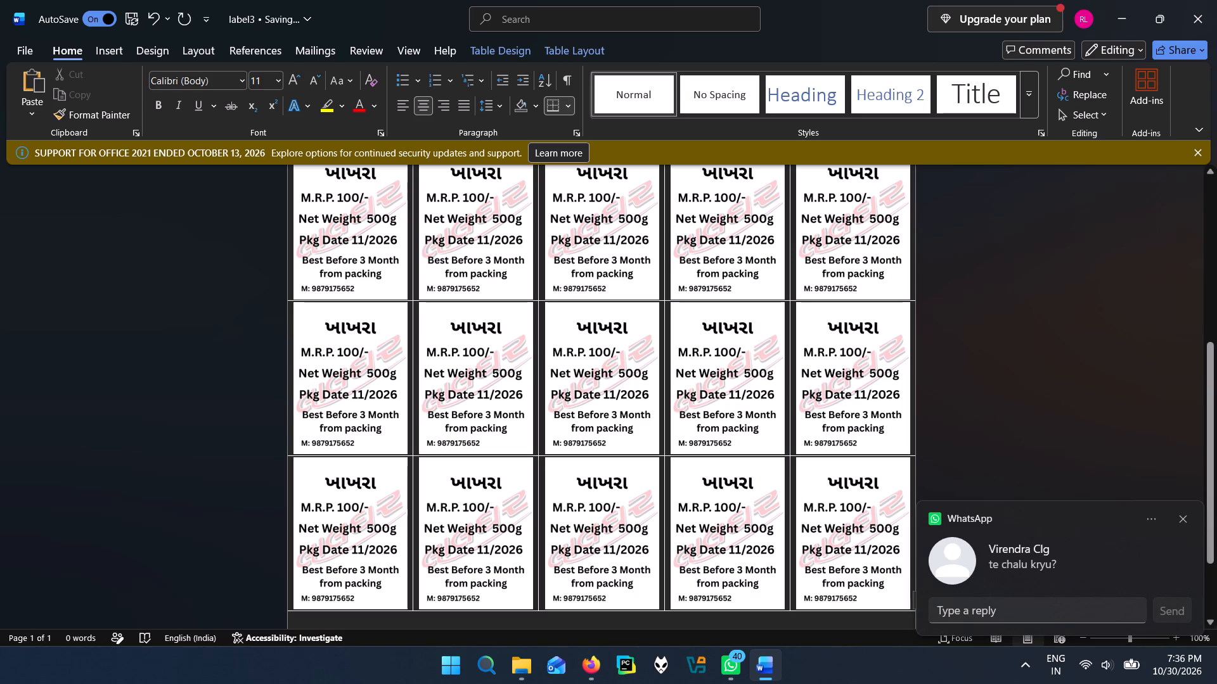
# Save a copy of the label sheet as a PDF named label5 in Downloads > labels > New folder.
pyautogui.click(16, 41)
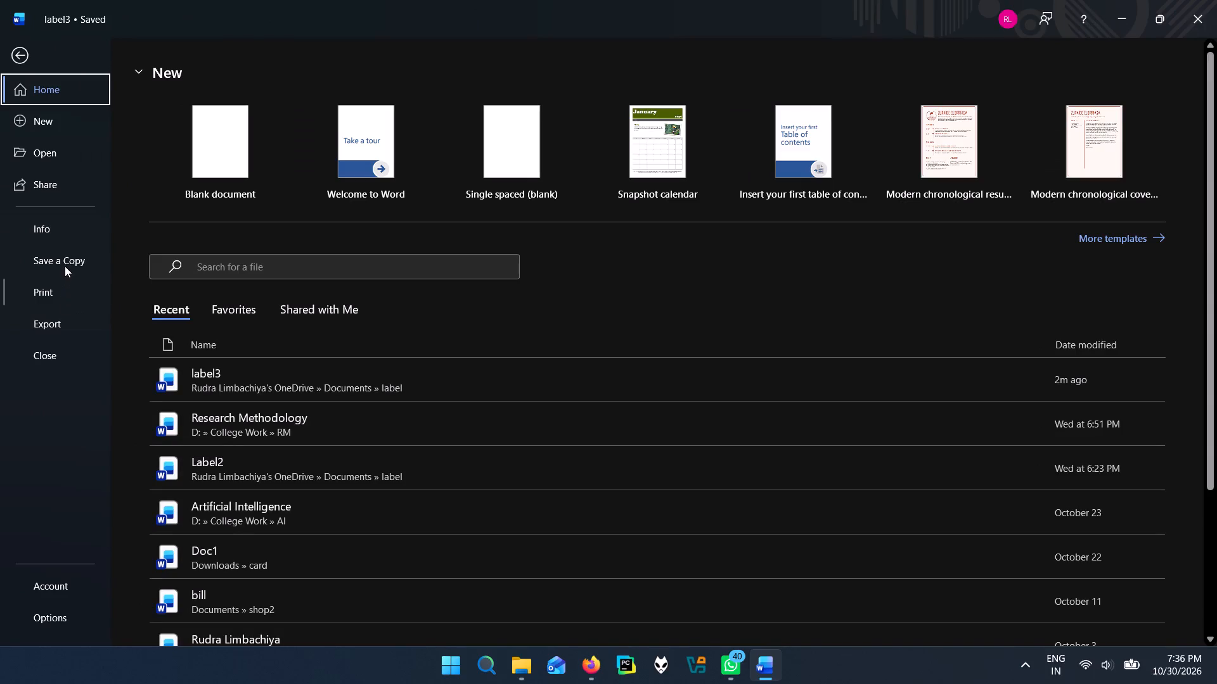
pyautogui.click(63, 262)
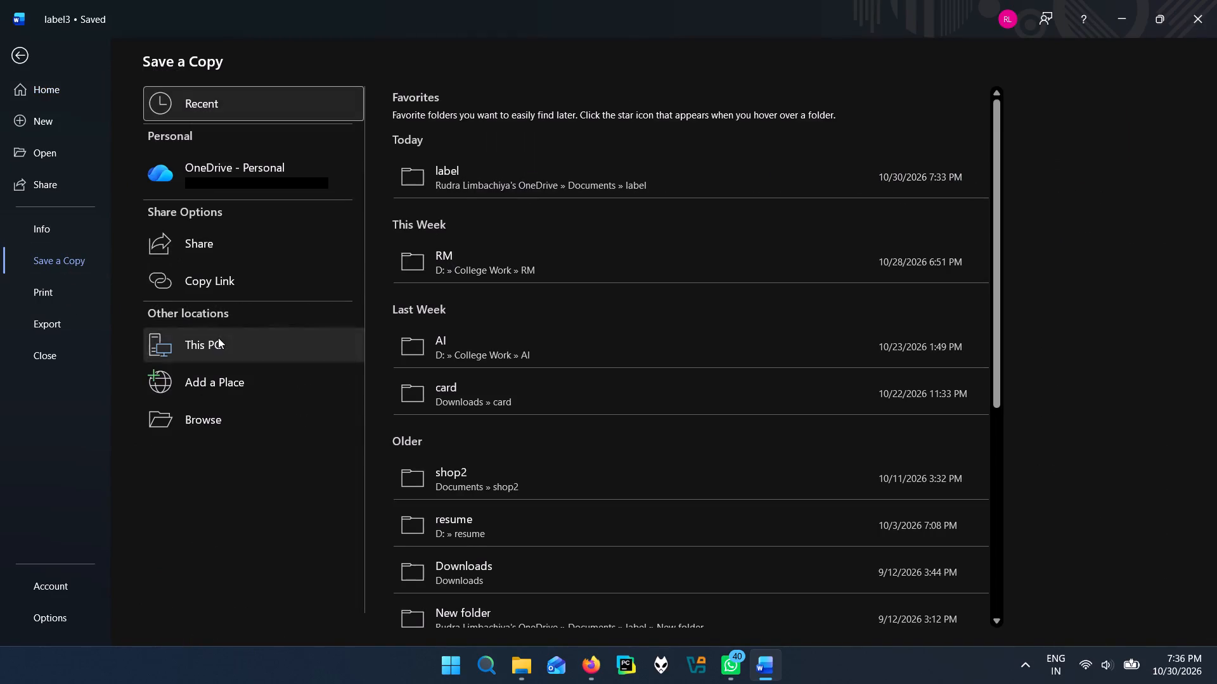
pyautogui.click(218, 338)
pyautogui.doubleClick(274, 341)
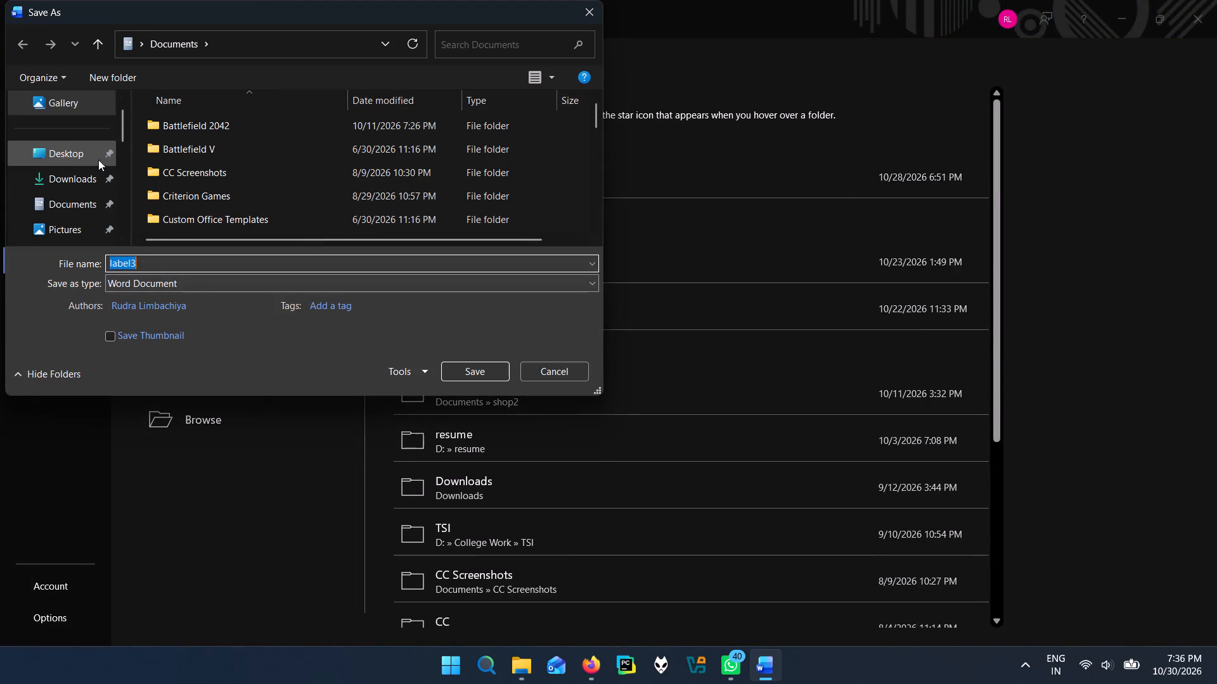
pyautogui.click(93, 184)
pyautogui.doubleClick(259, 149)
pyautogui.doubleClick(254, 152)
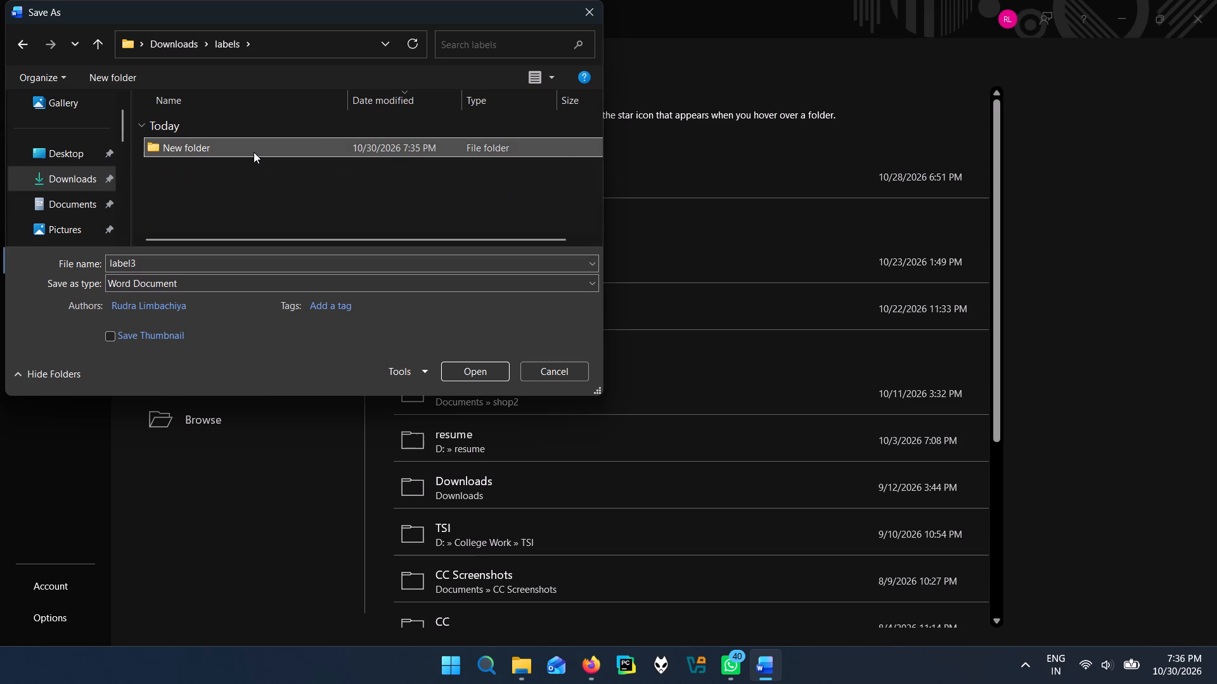
pyautogui.click(183, 291)
pyautogui.click(161, 376)
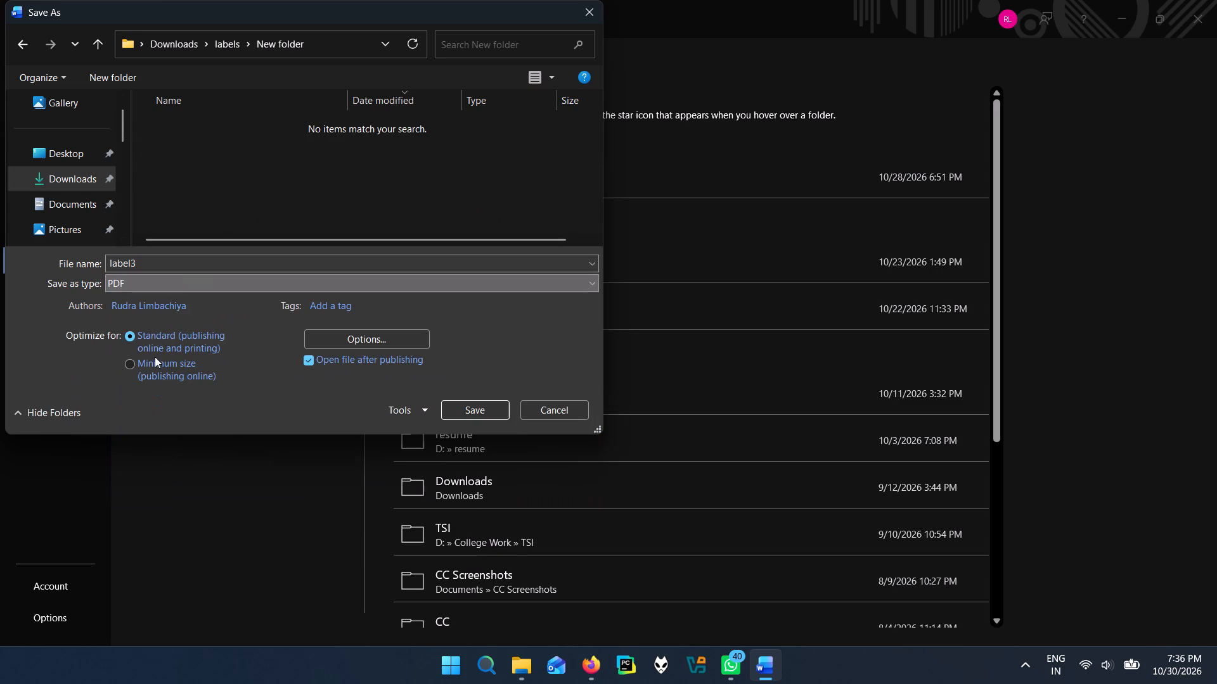
pyautogui.click(157, 263)
pyautogui.click(157, 263)
pyautogui.click(157, 263)
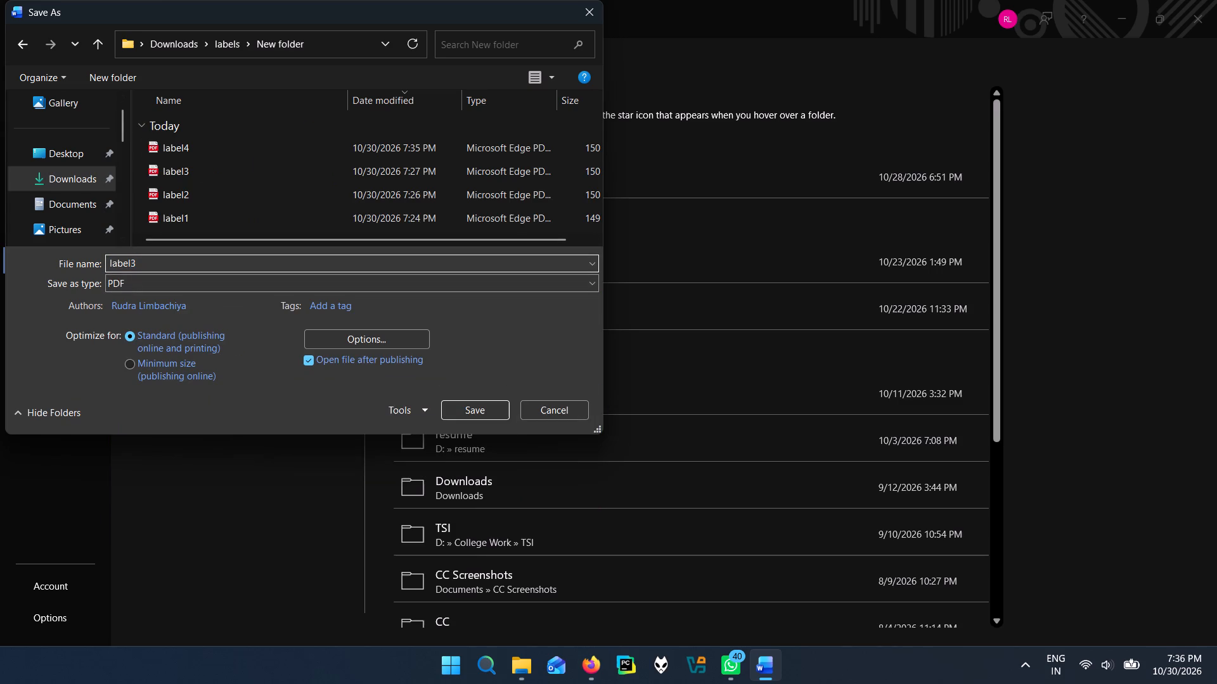
pyautogui.press('BackSpace')
pyautogui.press('5')
pyautogui.click(475, 412)
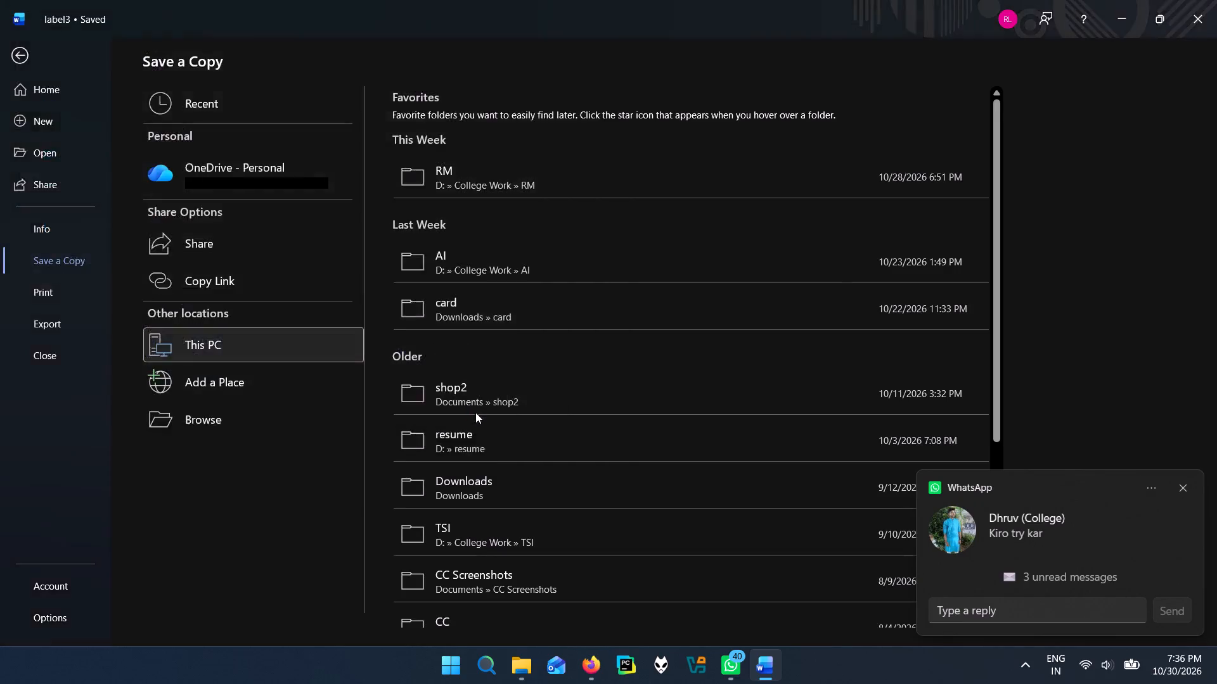
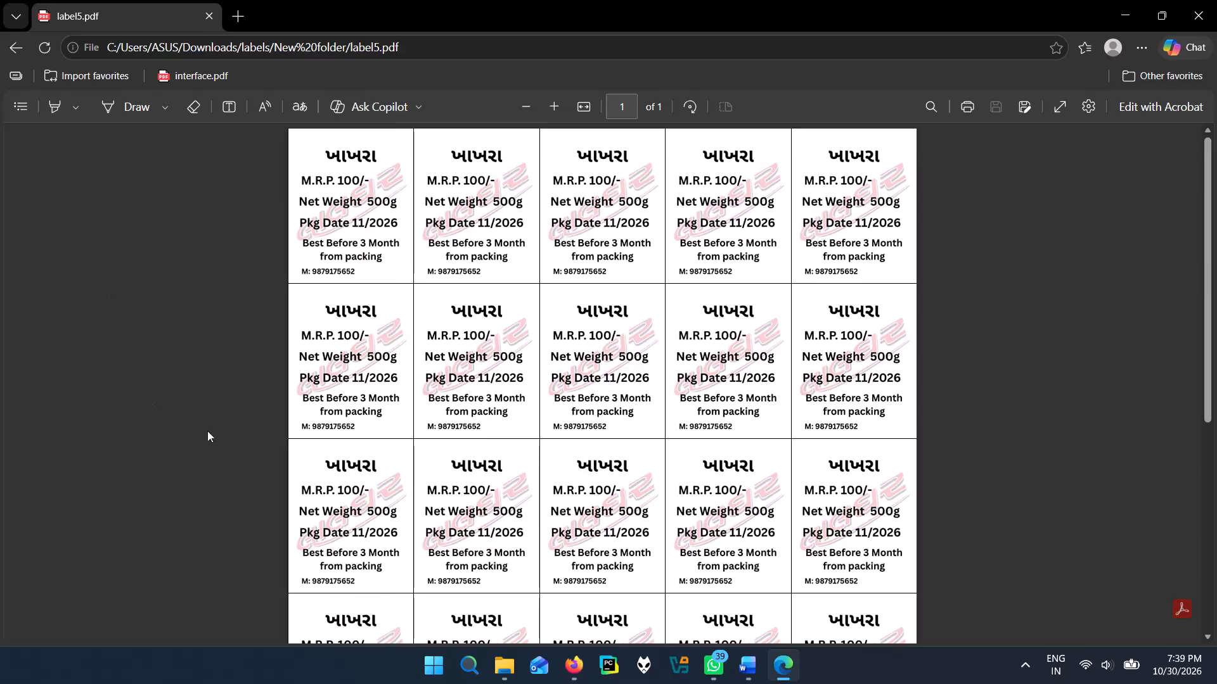
# Check the exported label5 PDF, then close it and the label sheet document in Word.
pyautogui.scroll(-6, 461, 452)
pyautogui.scroll(10, 368, 416)
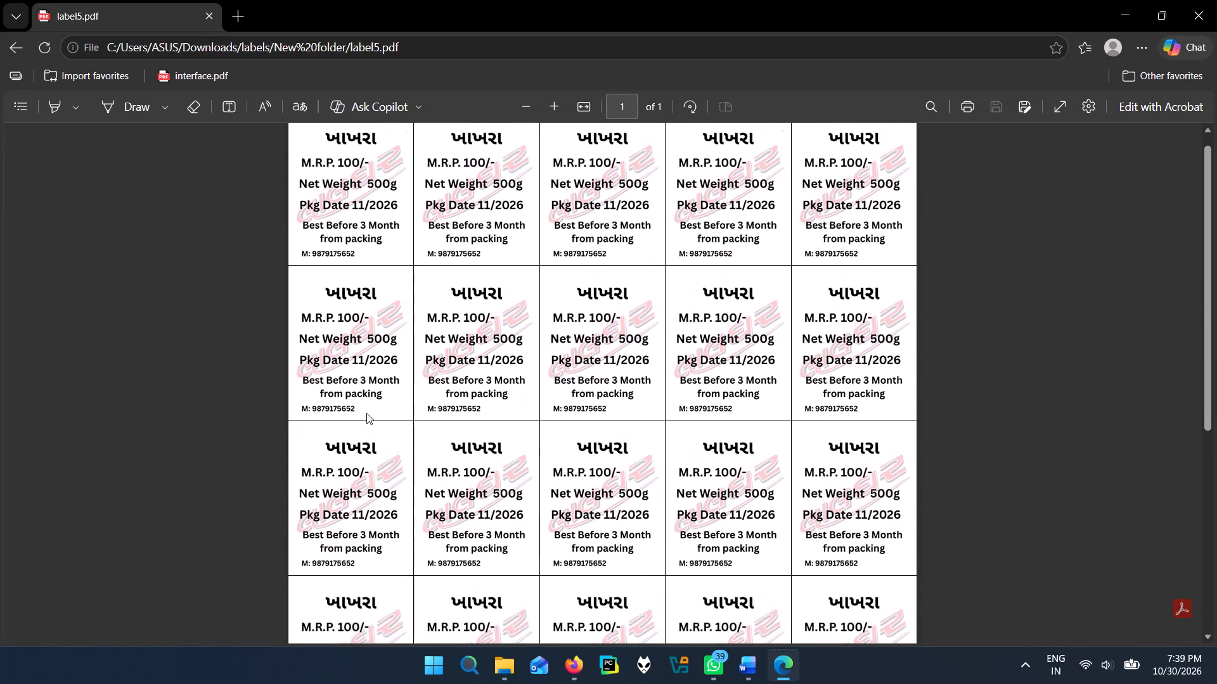
pyautogui.click(1216, 0)
pyautogui.click(1216, 0)
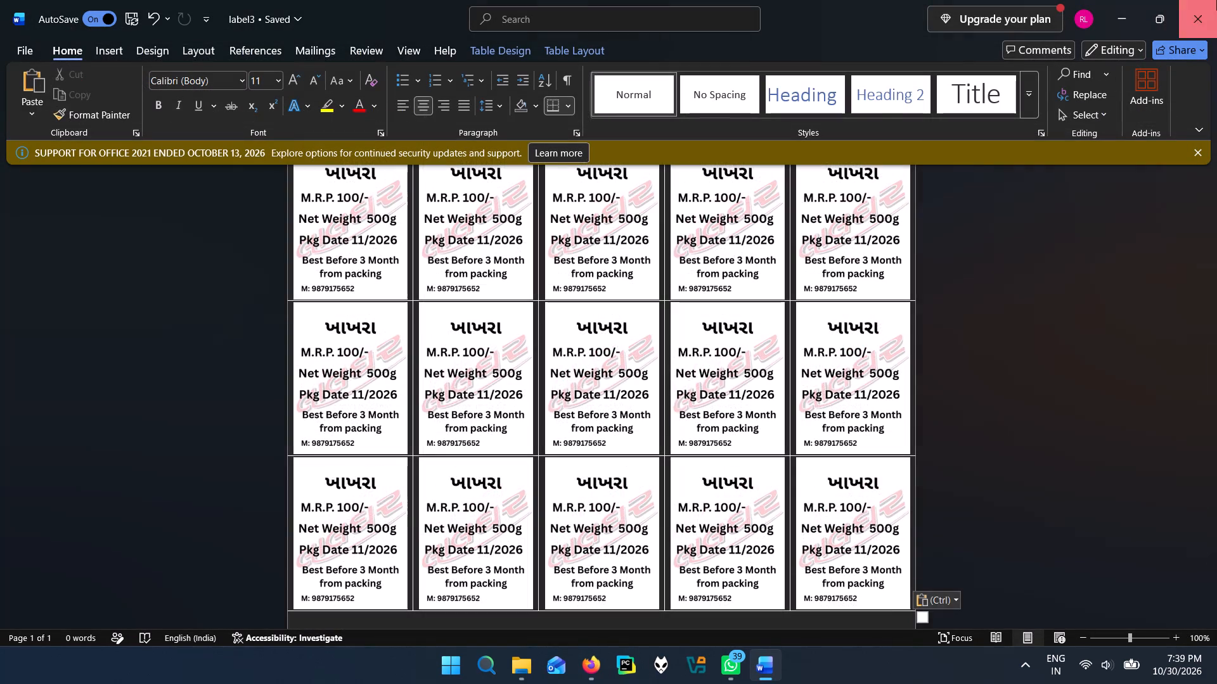
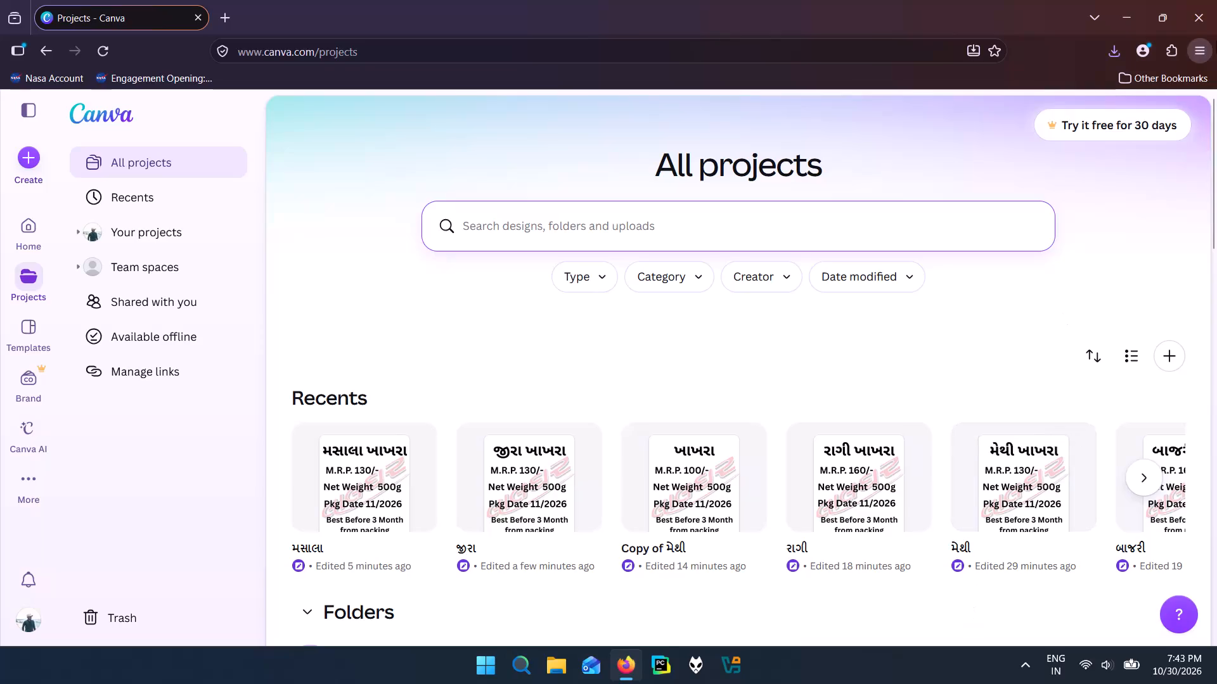
# Close the browser window showing the Canva projects page.
pyautogui.click(1209, 0)
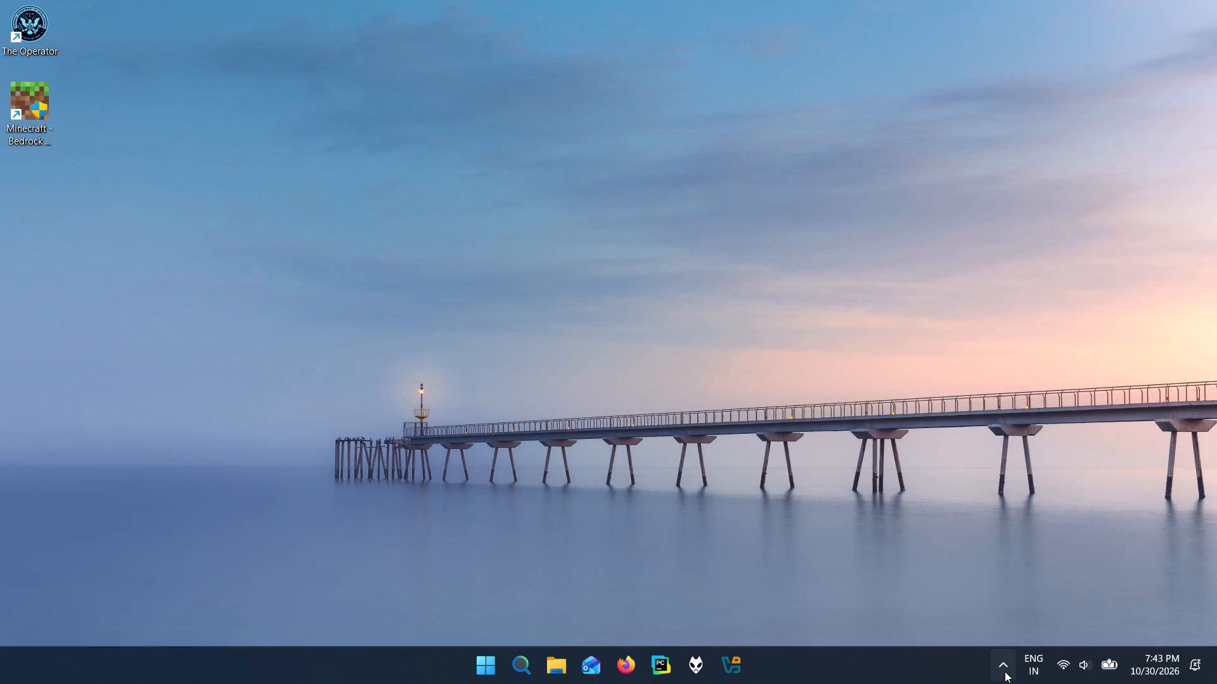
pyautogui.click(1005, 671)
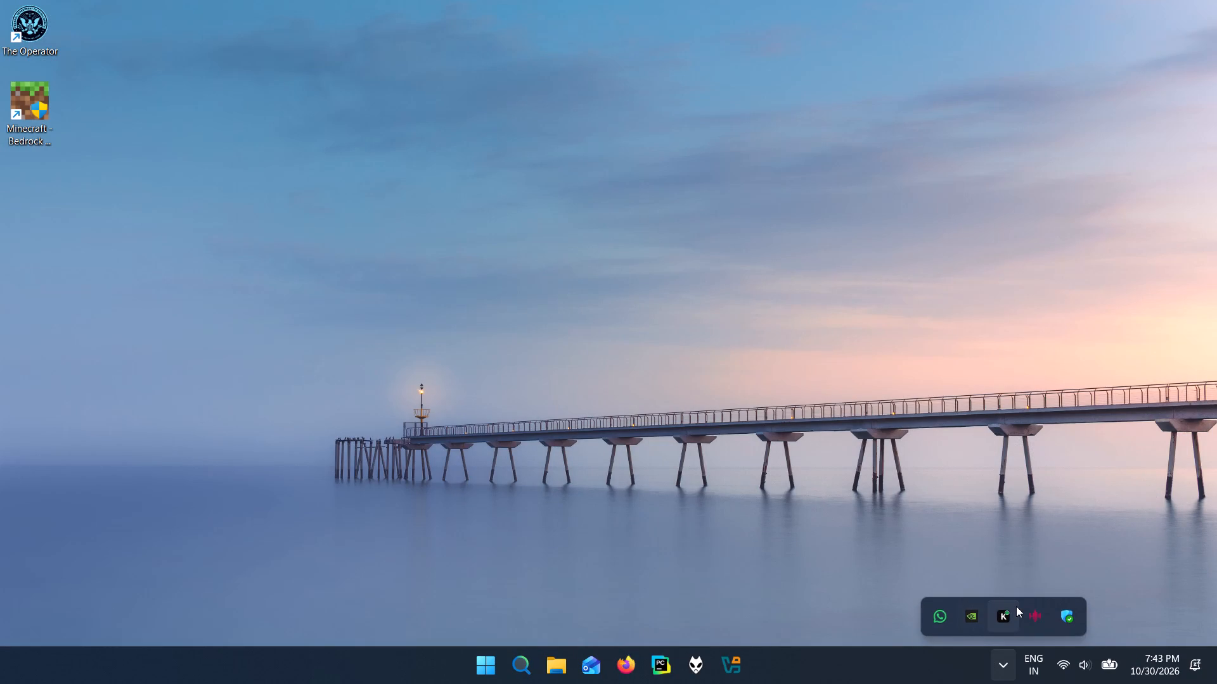